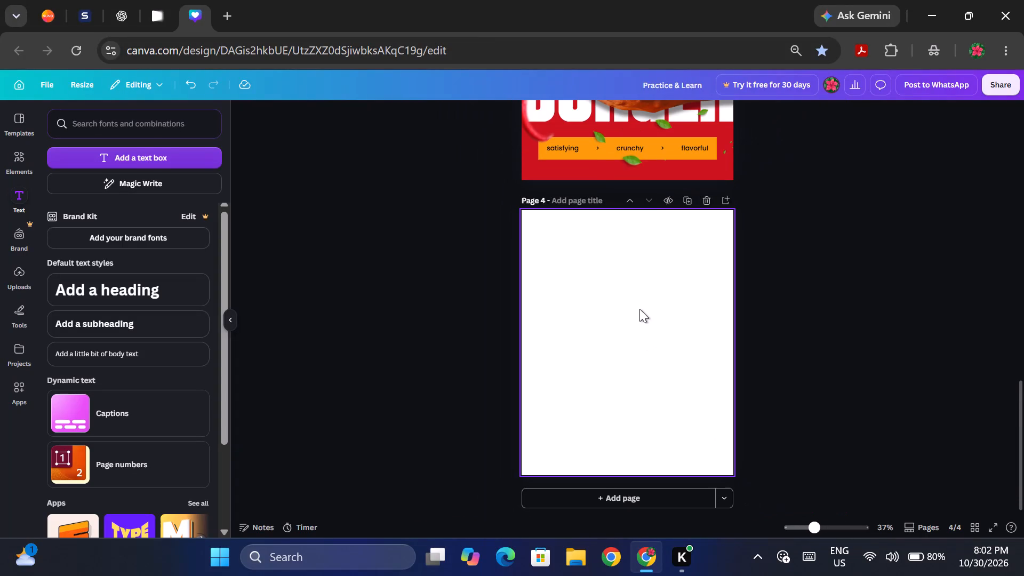
Review the burger poster on page 3 as the reference and return to the blank page 4.
{"action": "scroll", "coordinate": [639, 309], "scroll_direction": "up", "scroll_amount": 4}
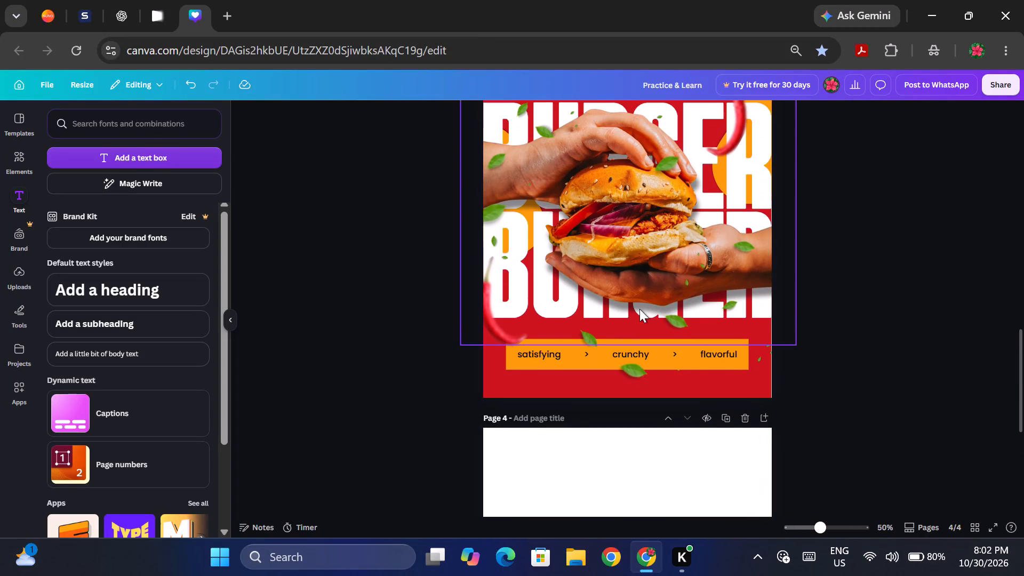
{"action": "scroll", "coordinate": [639, 309], "scroll_direction": "up", "scroll_amount": 1}
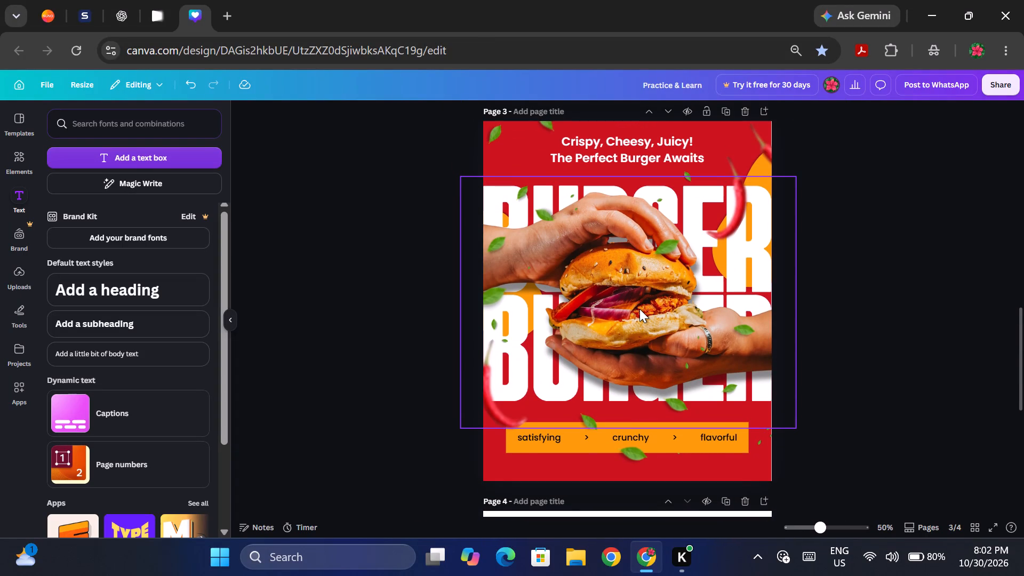
{"action": "scroll", "coordinate": [639, 309], "scroll_direction": "down", "scroll_amount": 7}
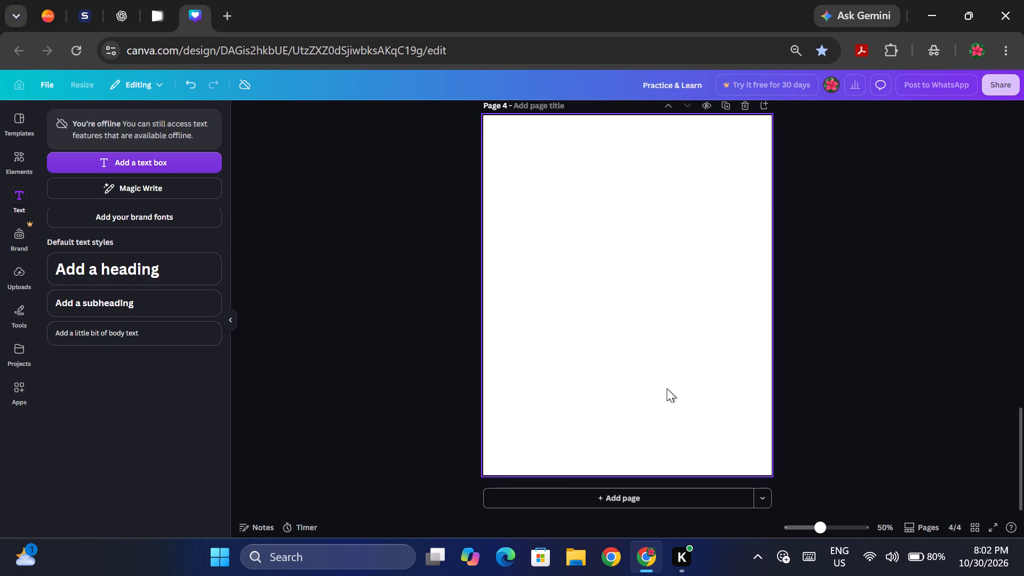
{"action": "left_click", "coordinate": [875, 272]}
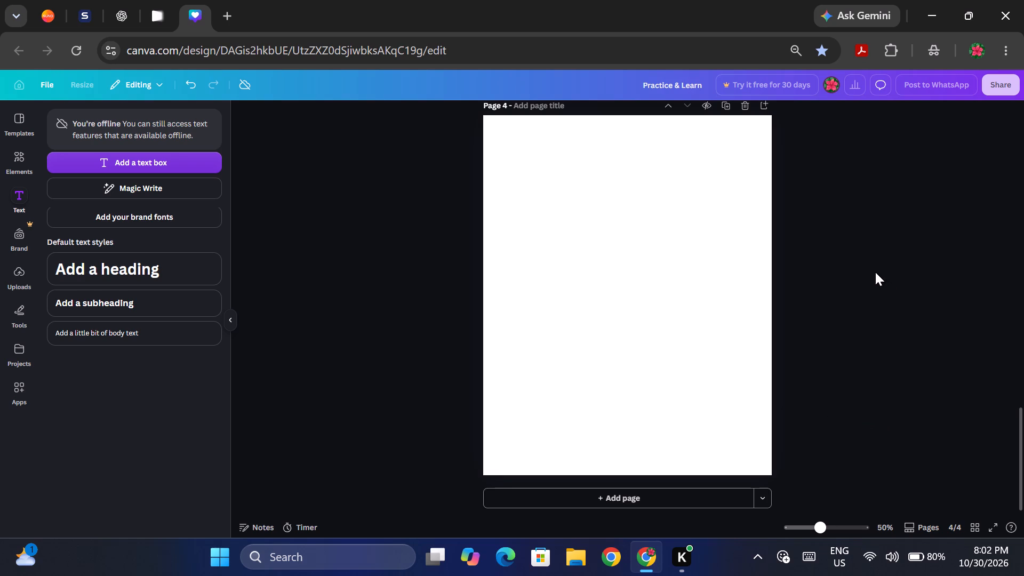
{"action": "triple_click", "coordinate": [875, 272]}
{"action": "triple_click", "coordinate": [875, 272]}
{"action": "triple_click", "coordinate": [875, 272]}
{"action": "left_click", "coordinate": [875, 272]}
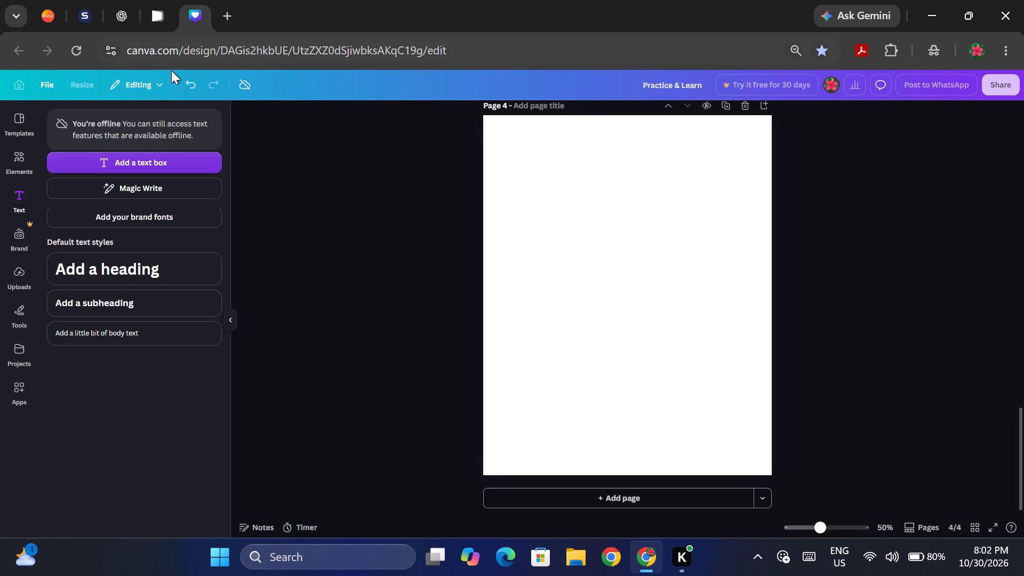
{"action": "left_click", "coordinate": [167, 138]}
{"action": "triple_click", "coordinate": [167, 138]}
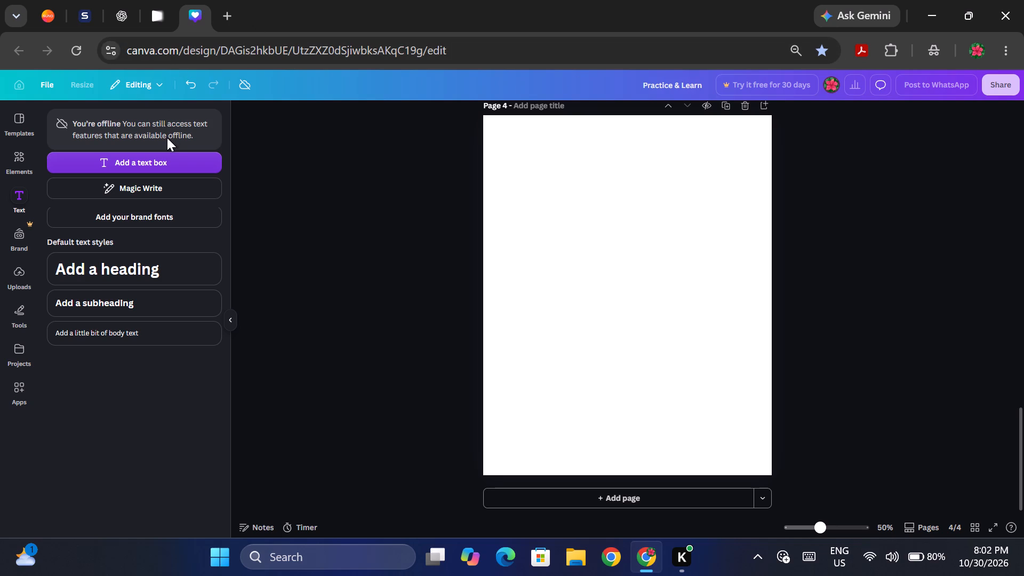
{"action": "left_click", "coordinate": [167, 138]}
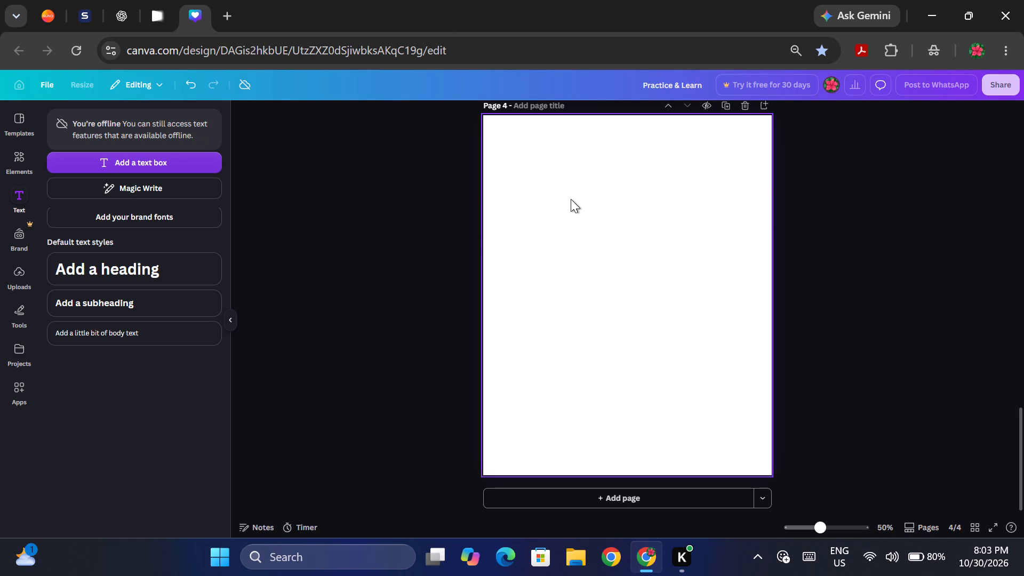
Examine the burger poster on page 3 up close, including its headline, repeated BURGER lettering, burger image and tagline bar.
{"action": "scroll", "coordinate": [571, 199], "scroll_direction": "up", "scroll_amount": 4}
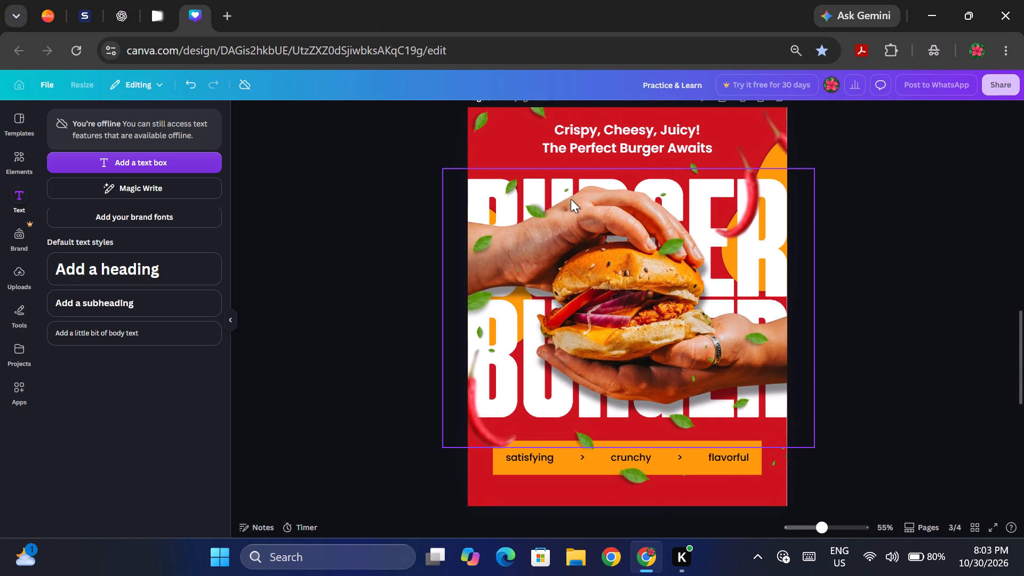
{"action": "scroll", "coordinate": [571, 199], "scroll_direction": "up", "scroll_amount": 1}
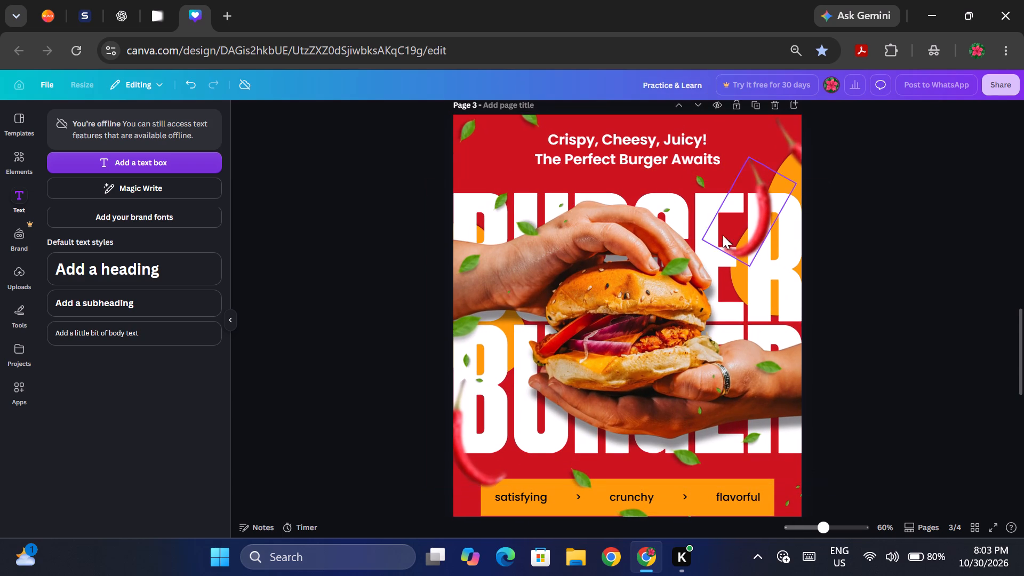
{"action": "left_click", "coordinate": [756, 273]}
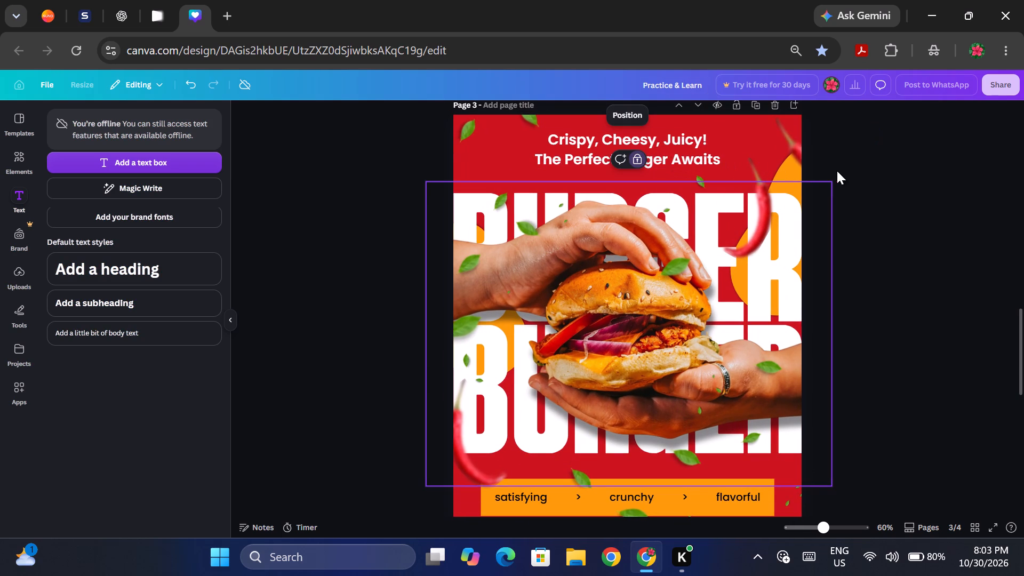
{"action": "triple_click", "coordinate": [911, 187]}
{"action": "left_click", "coordinate": [911, 187]}
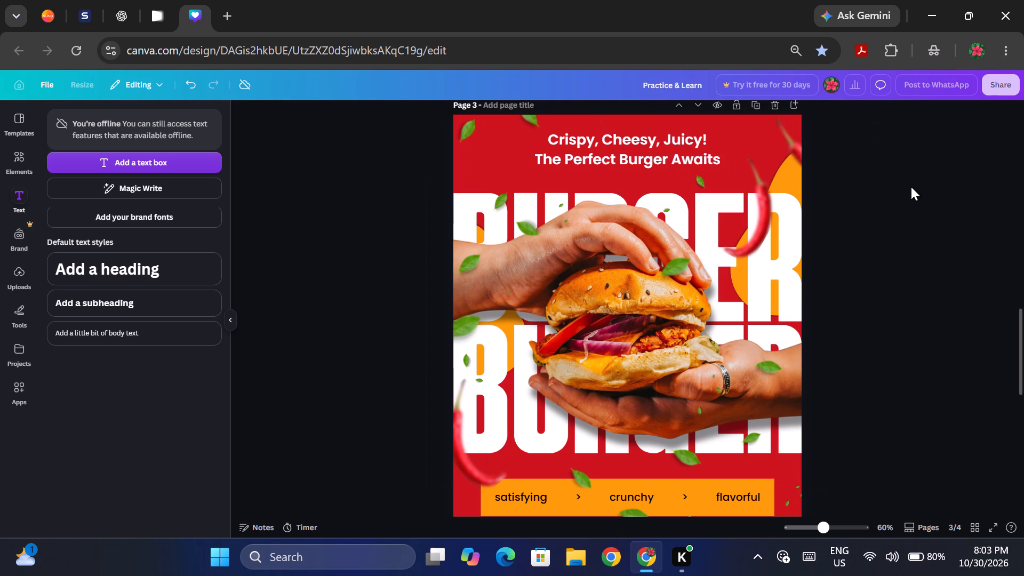
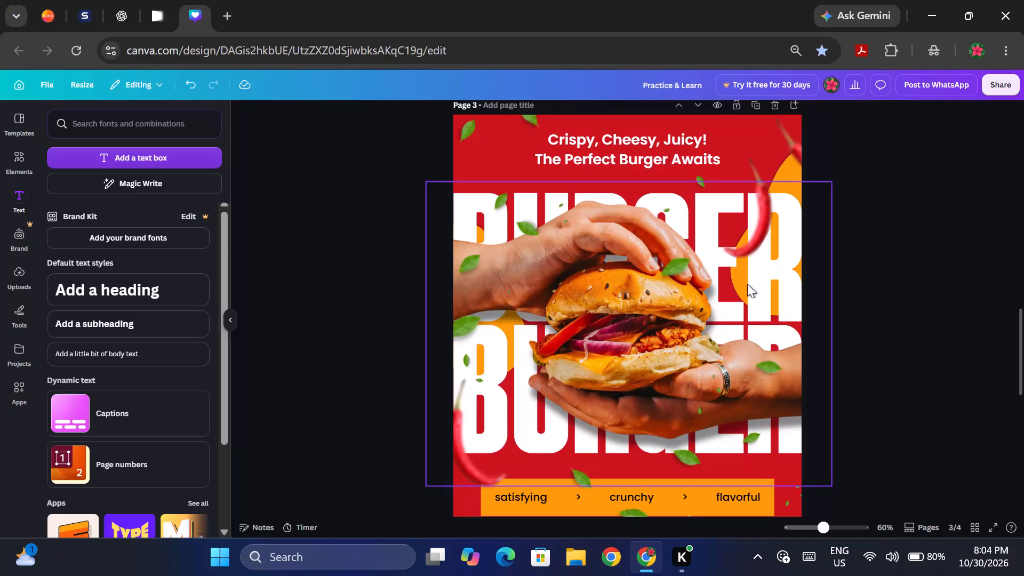
Return to the blank page 4 and search the design templates for "food menu".
{"action": "scroll", "coordinate": [747, 284], "scroll_direction": "down", "scroll_amount": 5}
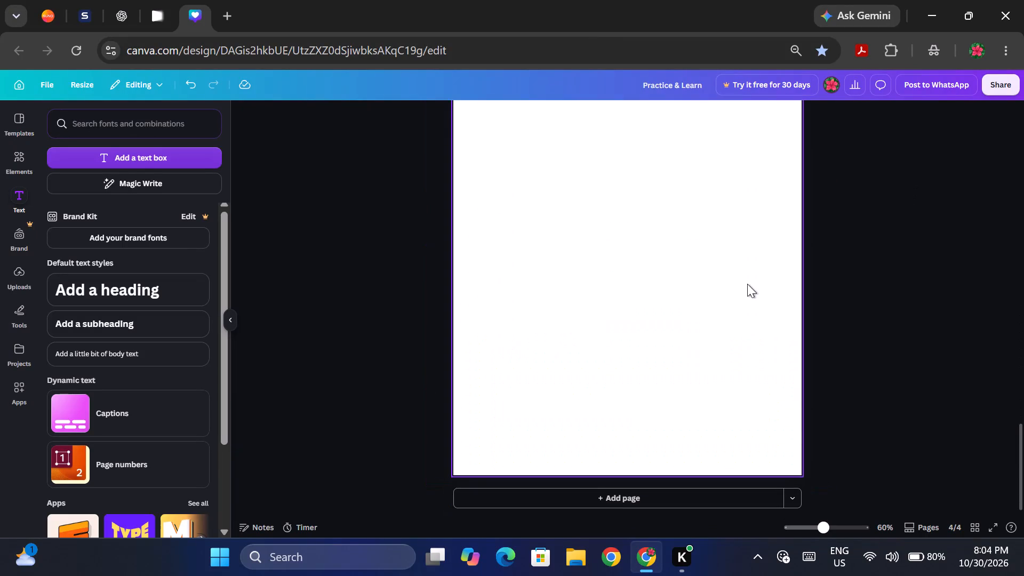
{"action": "left_click", "coordinate": [15, 127]}
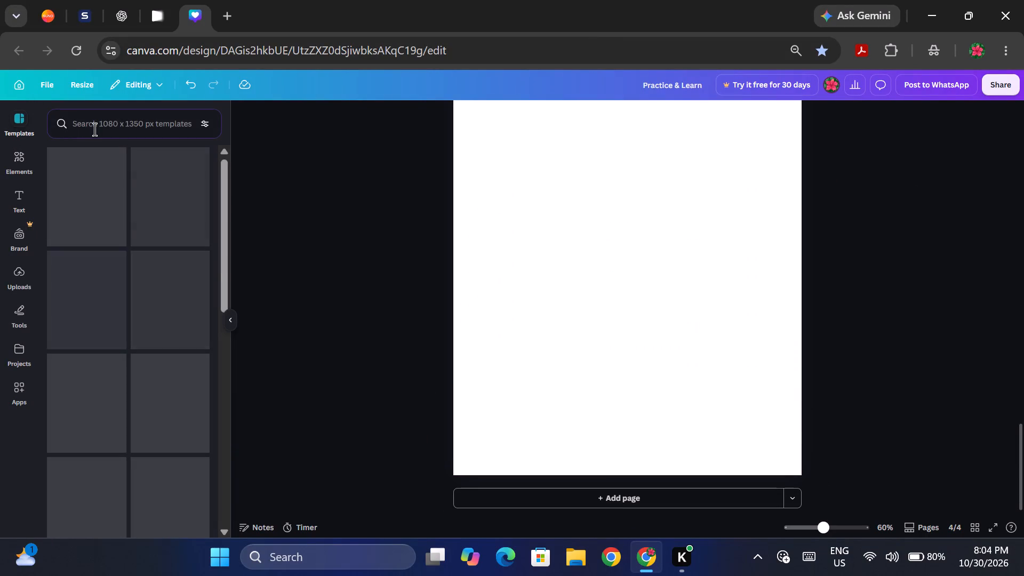
{"action": "left_click", "coordinate": [115, 129]}
{"action": "type", "text": "mw"}
{"action": "key", "text": "BackSpace"}
{"action": "type", "text": "en"}
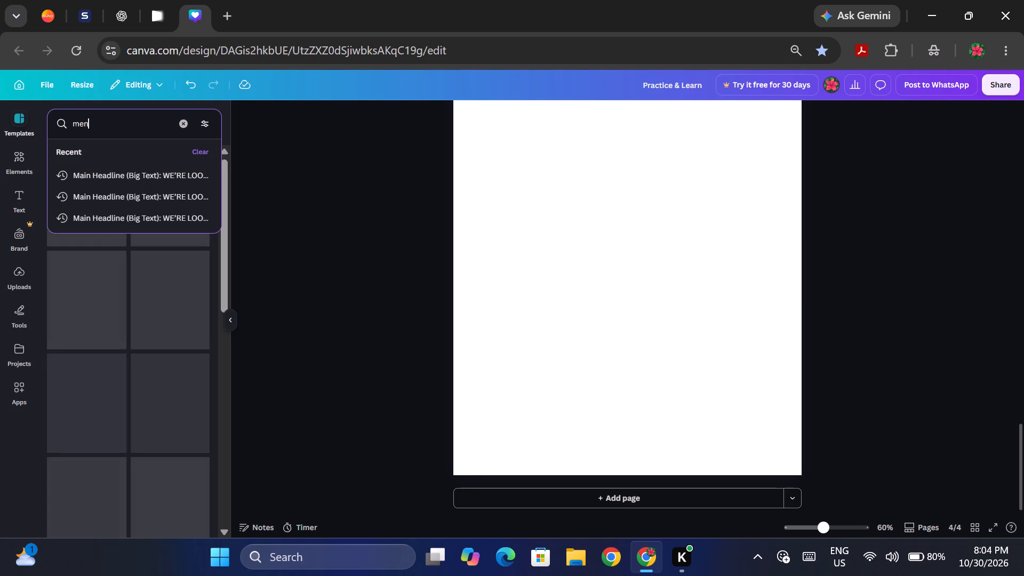
{"action": "type", "text": "ue"}
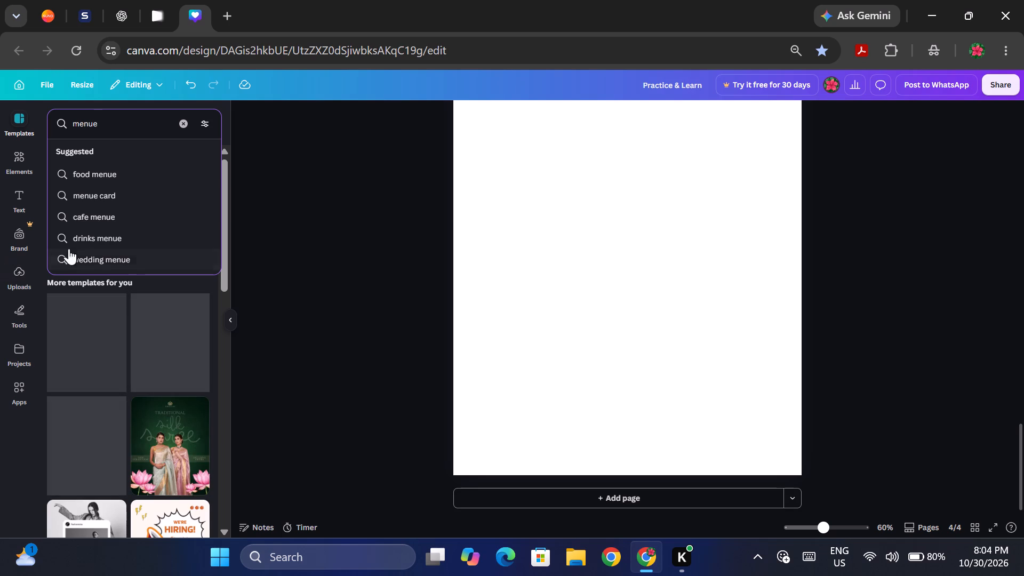
{"action": "left_click", "coordinate": [132, 169]}
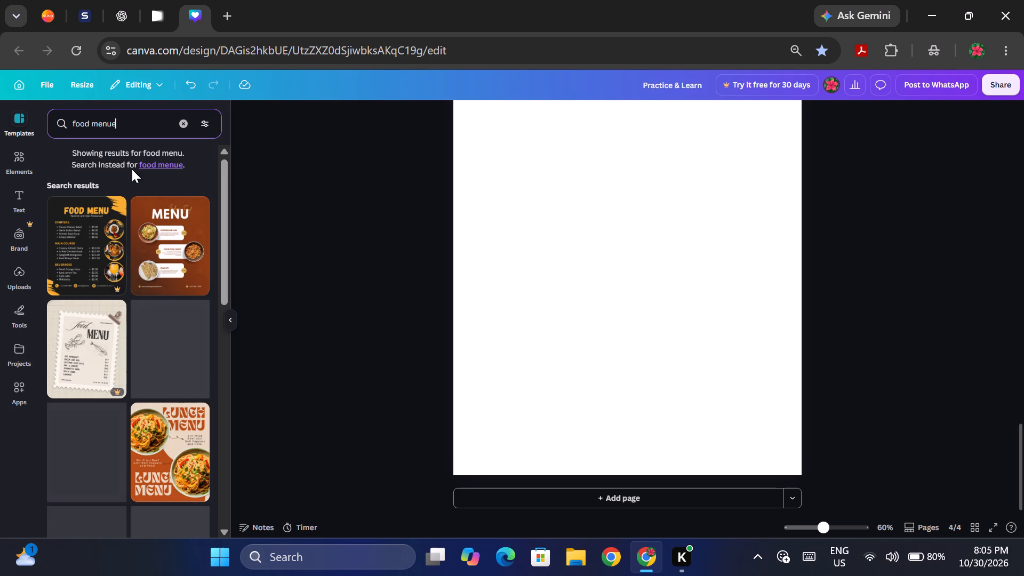
{"action": "left_click", "coordinate": [132, 169]}
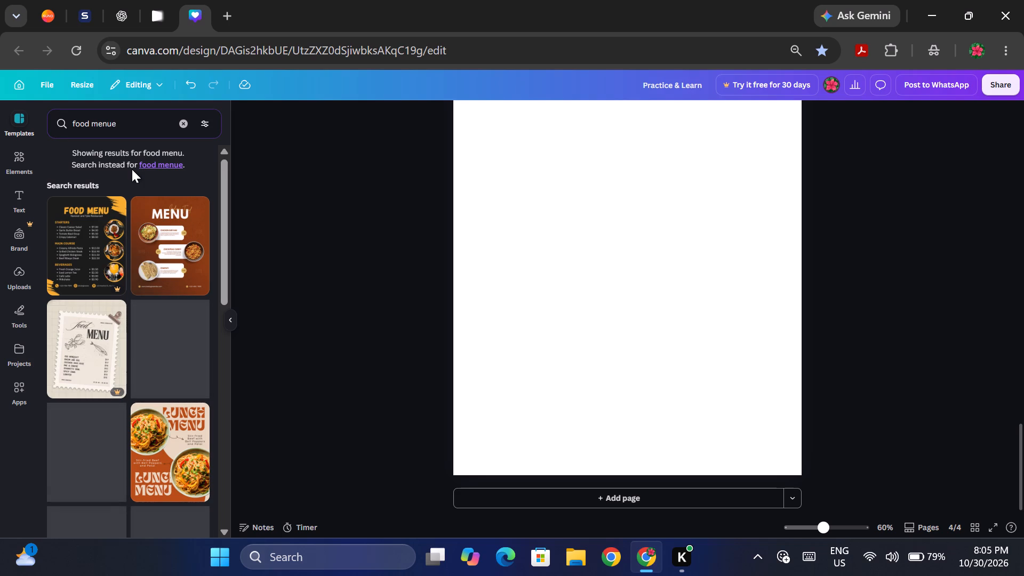
{"action": "key", "text": "BackSpace"}
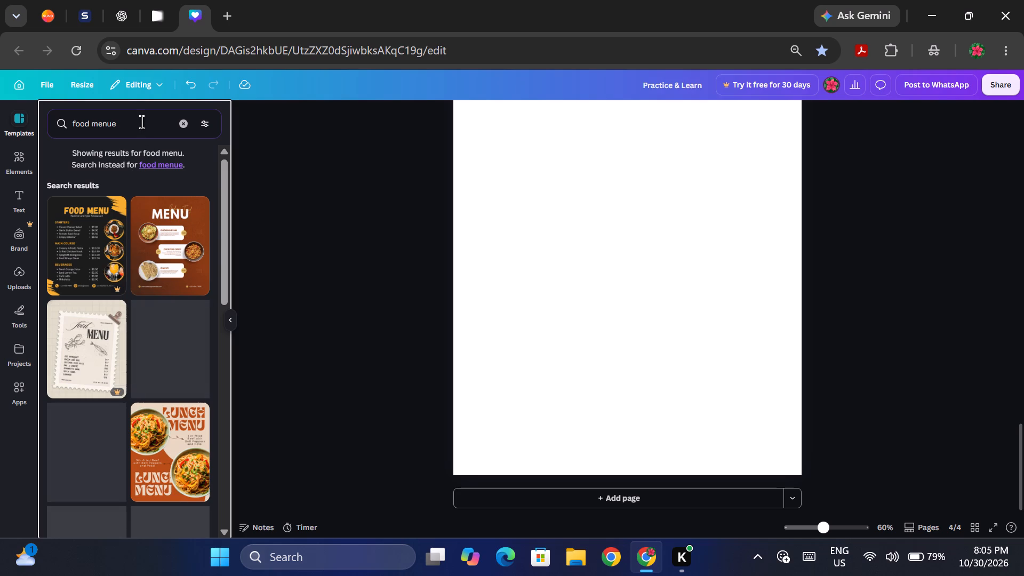
{"action": "left_click", "coordinate": [141, 122]}
{"action": "key", "text": "BackSpace"}
{"action": "key", "text": "Return"}
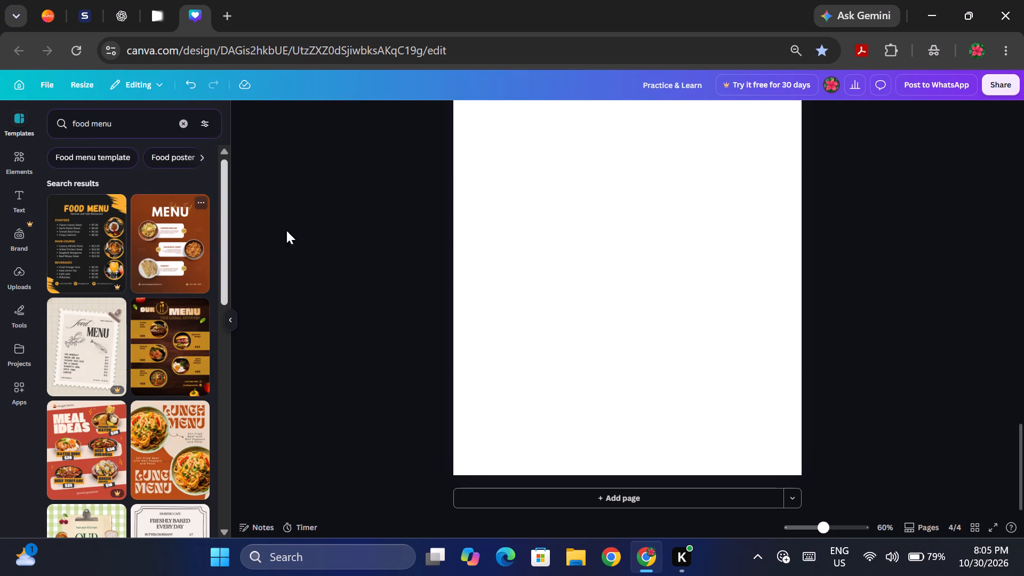
Examine the food menu template designs up close as layout references for the blank page 4, including the dark wooden OUR MENU design.
{"action": "left_click", "coordinate": [519, 242]}
{"action": "scroll", "coordinate": [519, 242], "scroll_direction": "up", "scroll_amount": 1}
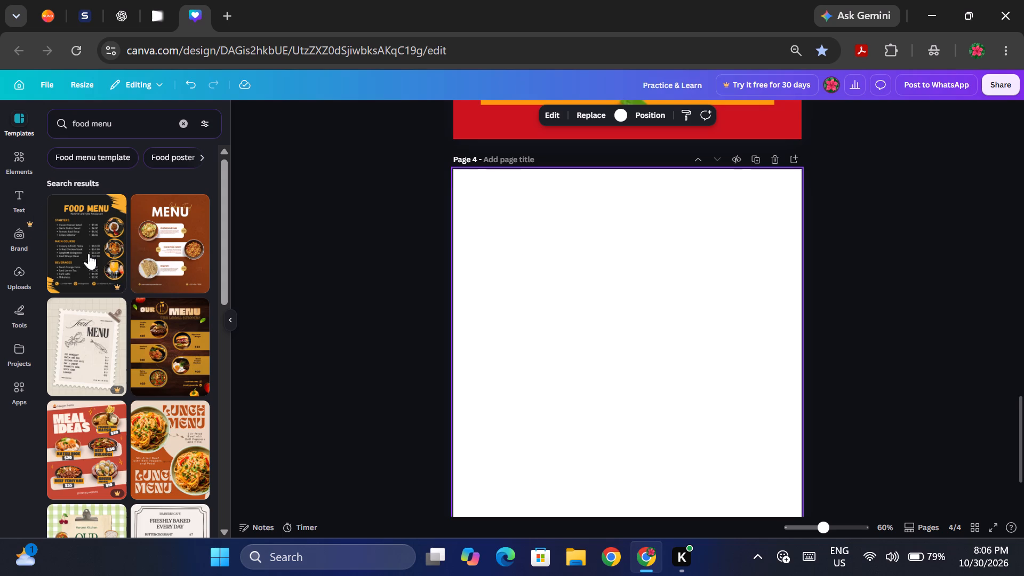
{"action": "scroll", "coordinate": [106, 275], "scroll_direction": "down", "scroll_amount": 2}
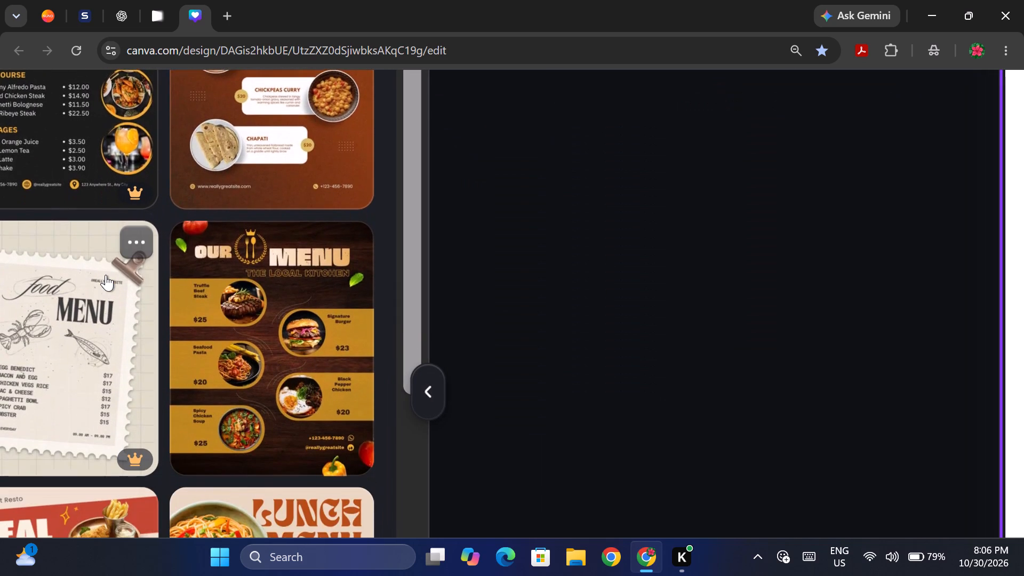
{"action": "scroll", "coordinate": [106, 275], "scroll_direction": "down", "scroll_amount": 1}
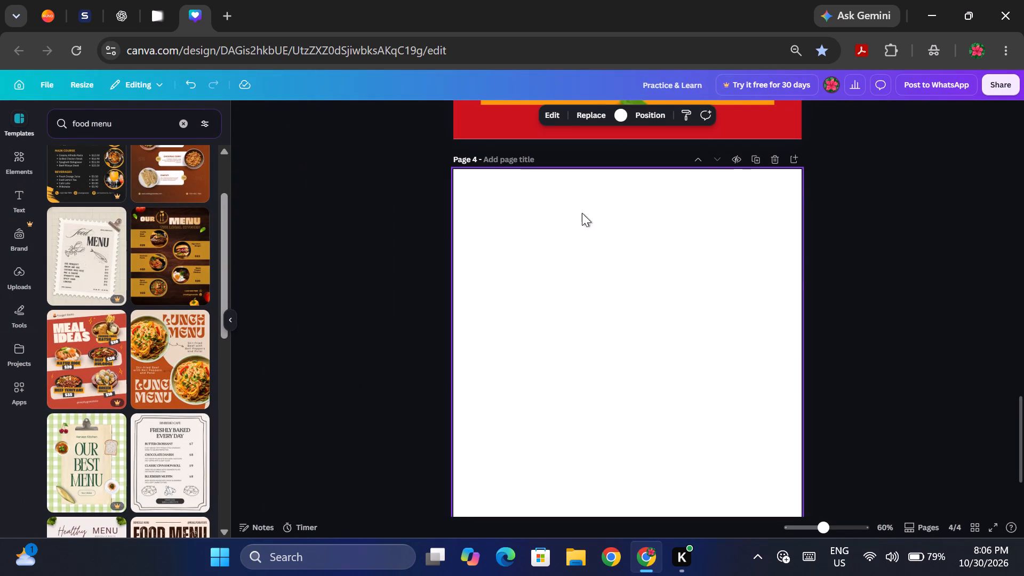
{"action": "left_click", "coordinate": [660, 255]}
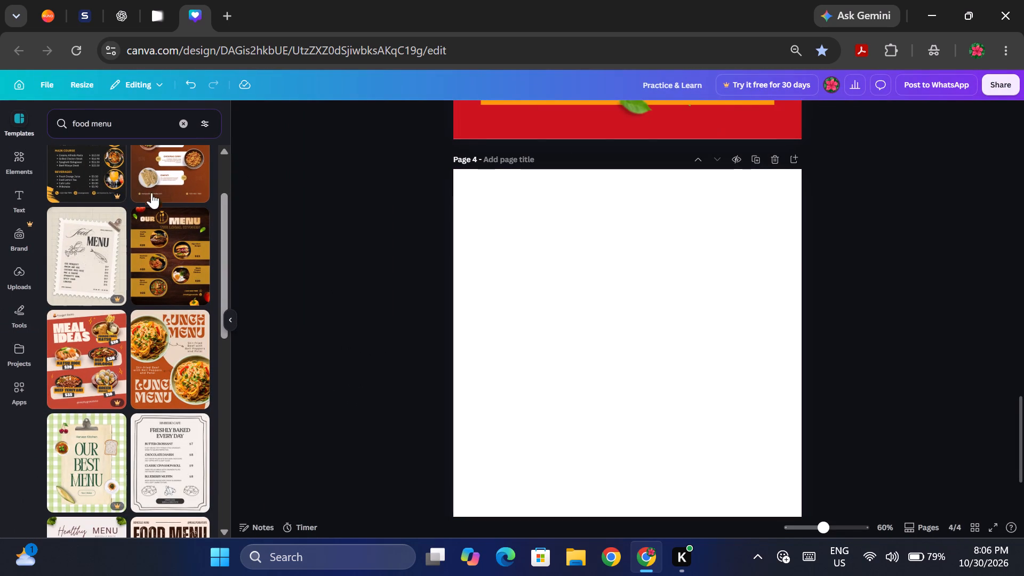
Replace the old query in the elements library with a search for "wood texture".
{"action": "left_click", "coordinate": [23, 156]}
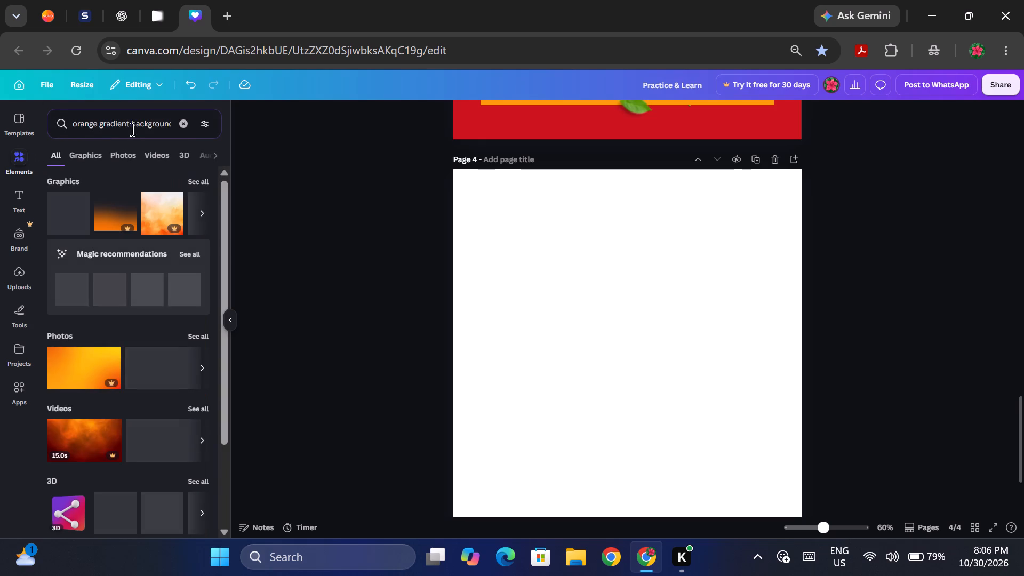
{"action": "left_click", "coordinate": [181, 127]}
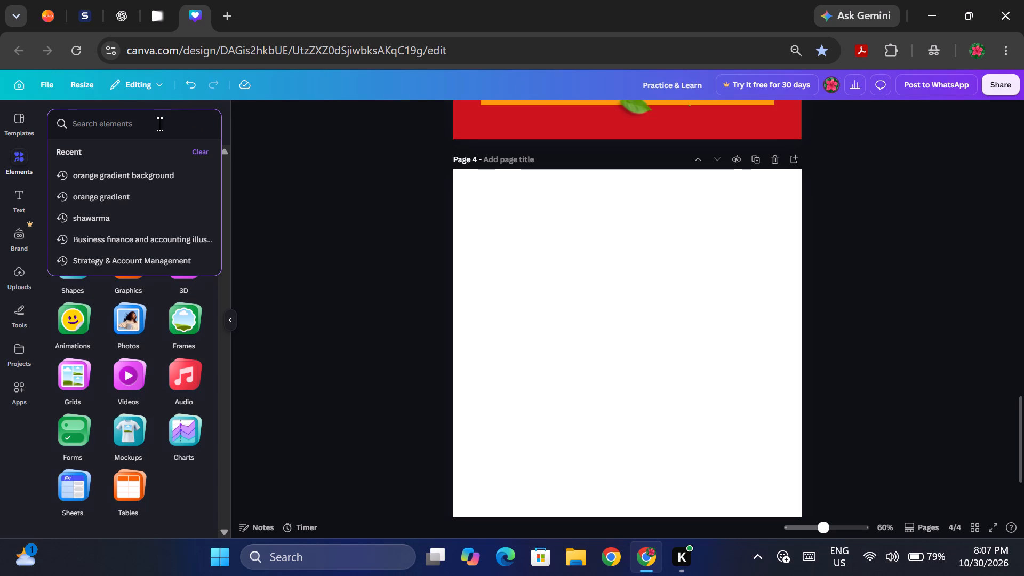
{"action": "type", "text": "wood te"}
{"action": "type", "text": "xturw"}
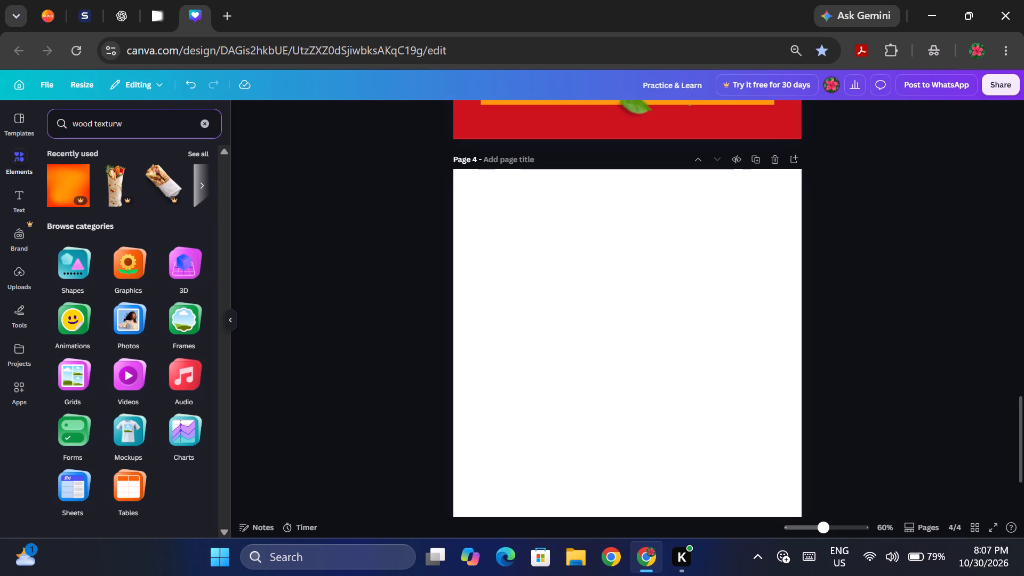
{"action": "key", "text": "BackSpace"}
{"action": "key", "text": "e"}
{"action": "key", "text": "Return"}
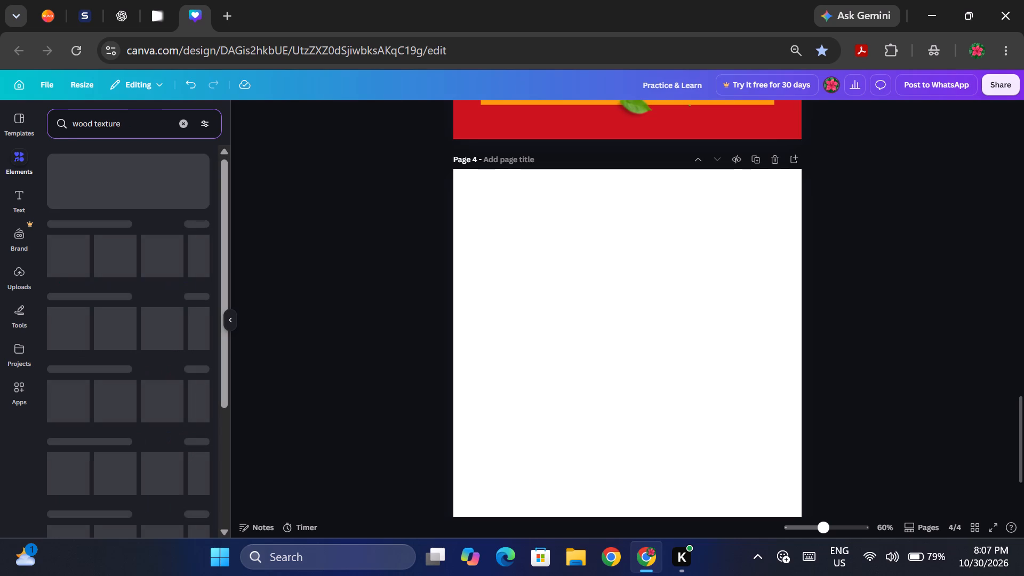
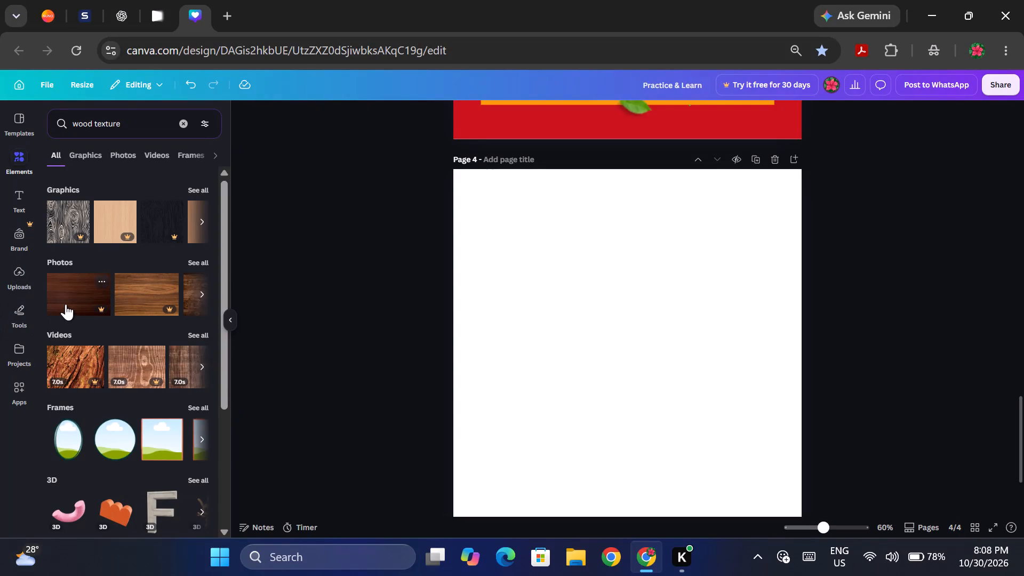
Add the dark brown wood photo to page 4 and enlarge it until it covers the whole page as a background.
{"action": "left_click", "coordinate": [66, 304]}
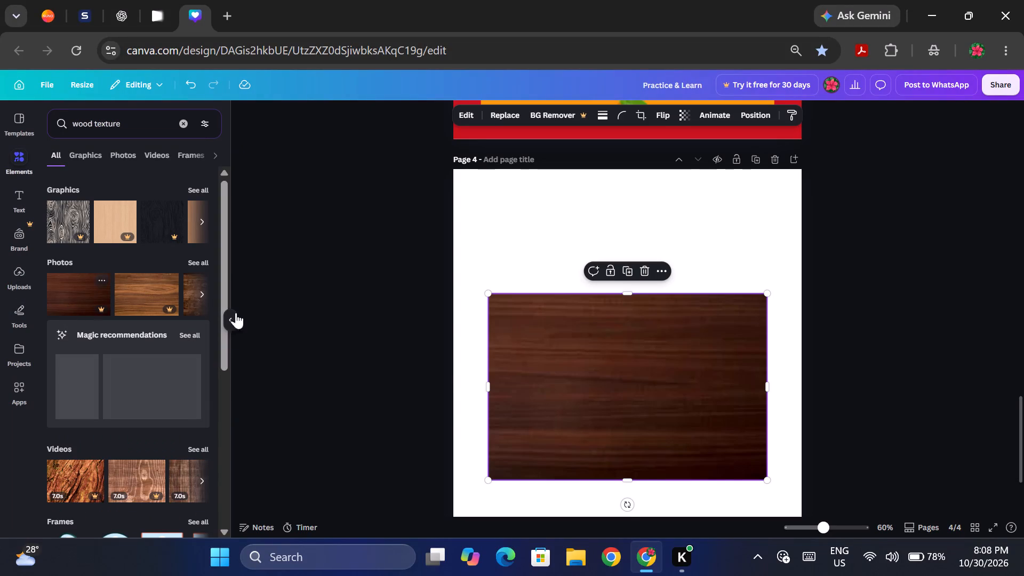
{"action": "left_click_drag", "start_coordinate": [564, 385], "coordinate": [532, 258]}
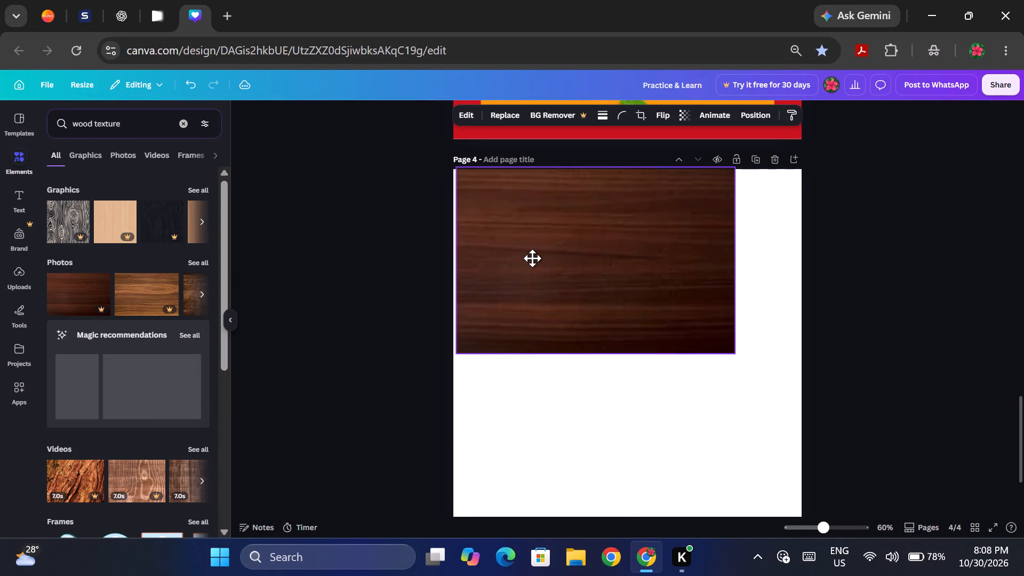
{"action": "left_click_drag", "start_coordinate": [532, 258], "coordinate": [531, 261]}
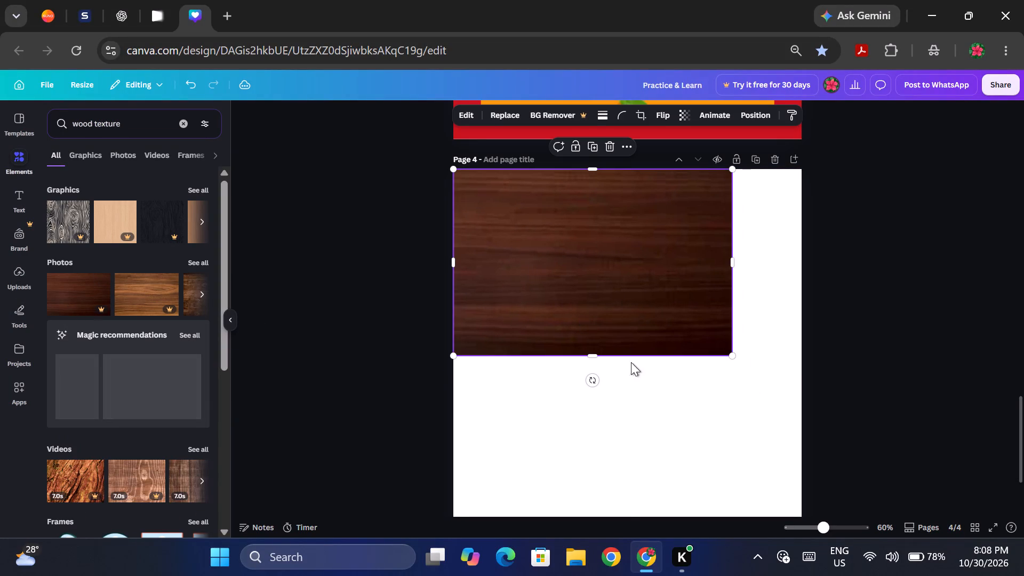
{"action": "left_click_drag", "start_coordinate": [605, 353], "coordinate": [658, 575]}
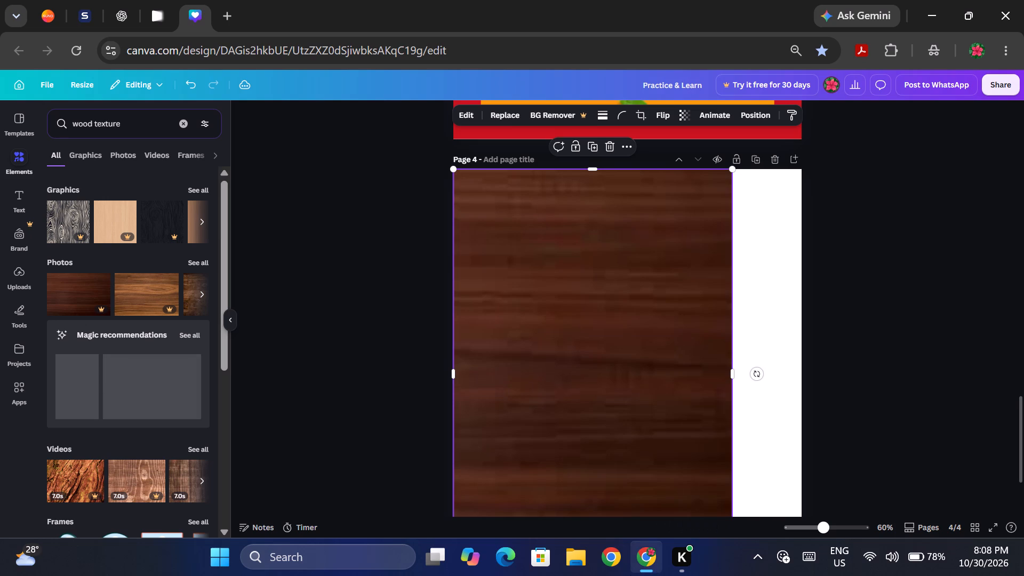
{"action": "scroll", "coordinate": [630, 575], "scroll_direction": "down", "scroll_amount": 5, "text": "ctrl"}
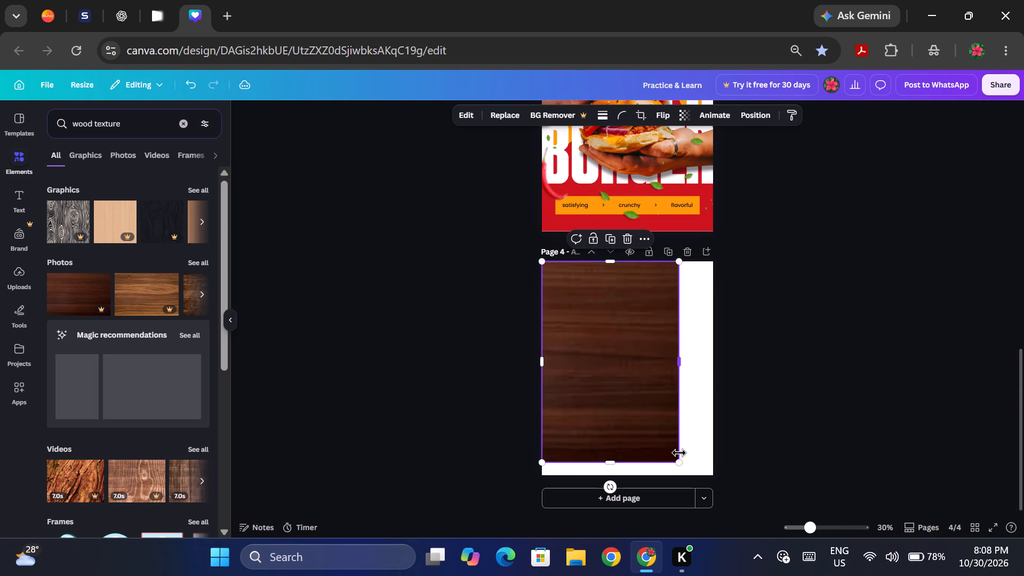
{"action": "left_click_drag", "start_coordinate": [678, 462], "coordinate": [704, 474]}
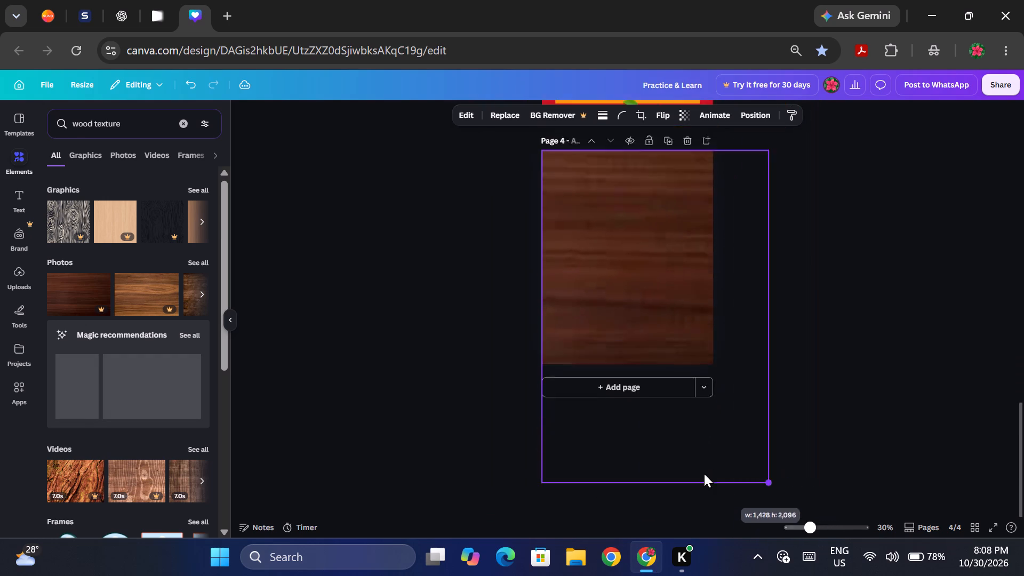
{"action": "left_click_drag", "start_coordinate": [704, 474], "coordinate": [716, 478]}
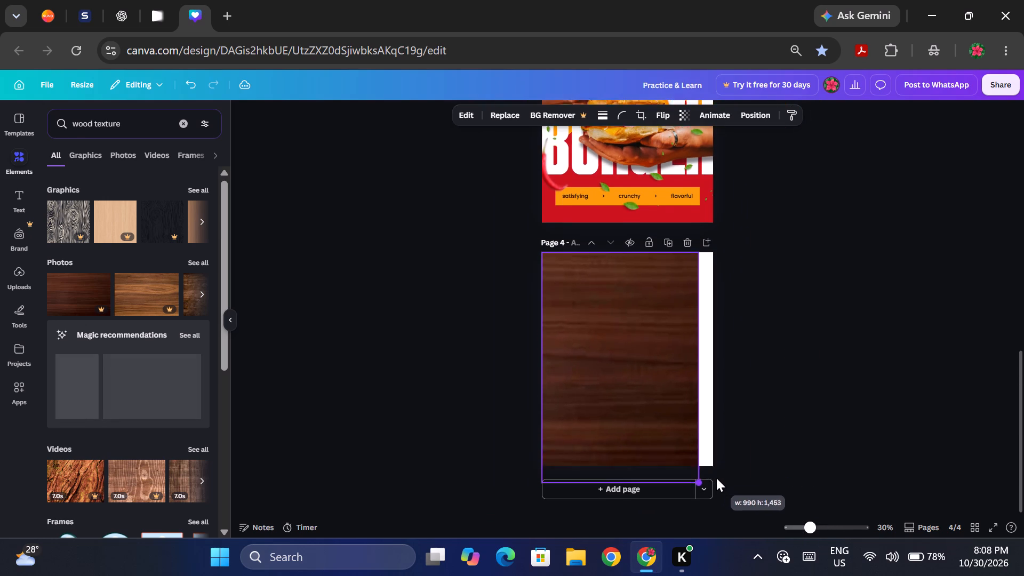
{"action": "left_click_drag", "start_coordinate": [716, 478], "coordinate": [713, 478]}
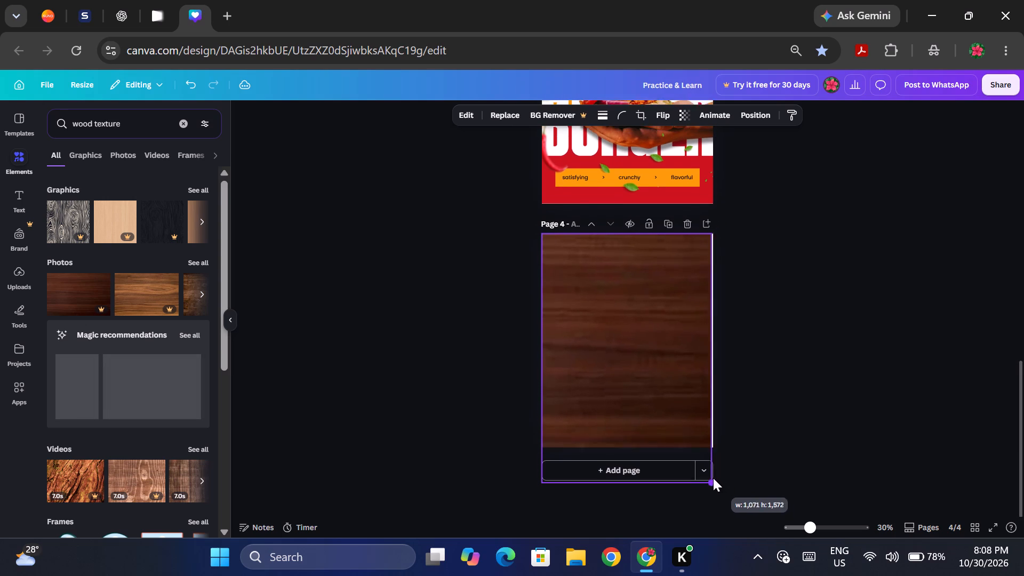
{"action": "left_click_drag", "start_coordinate": [713, 478], "coordinate": [733, 490]}
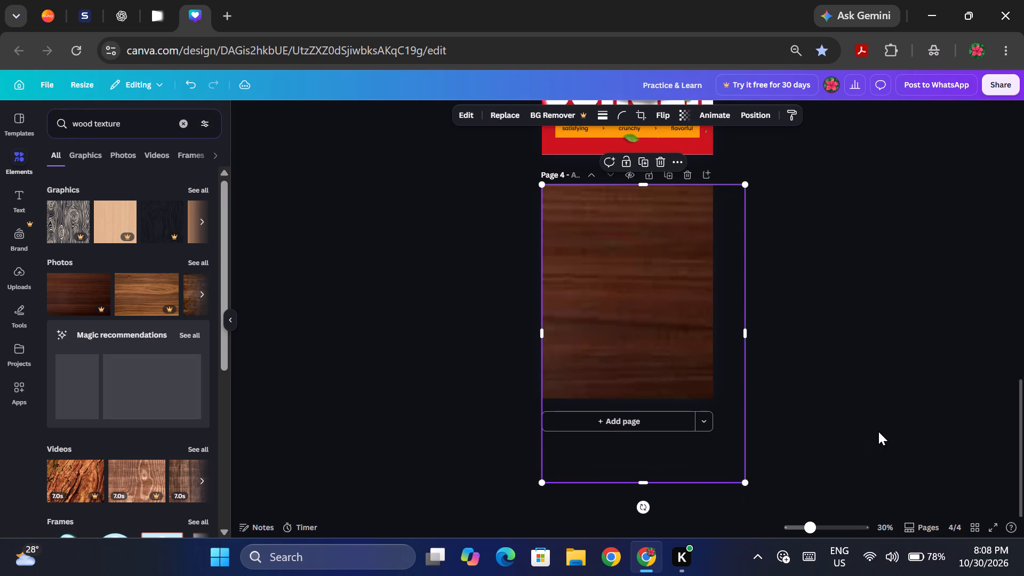
{"action": "left_click", "coordinate": [878, 431]}
{"action": "left_click", "coordinate": [859, 404]}
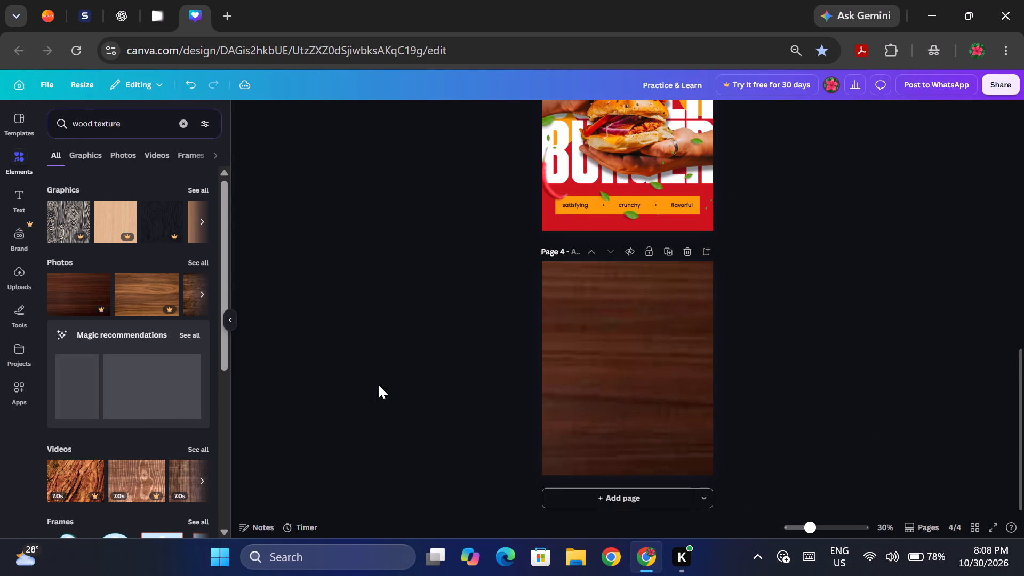
Add a red rectangle over the wood background and widen it into a horizontal bar extending past the page's right edge.
{"action": "double_click", "coordinate": [610, 387]}
{"action": "key", "text": "r"}
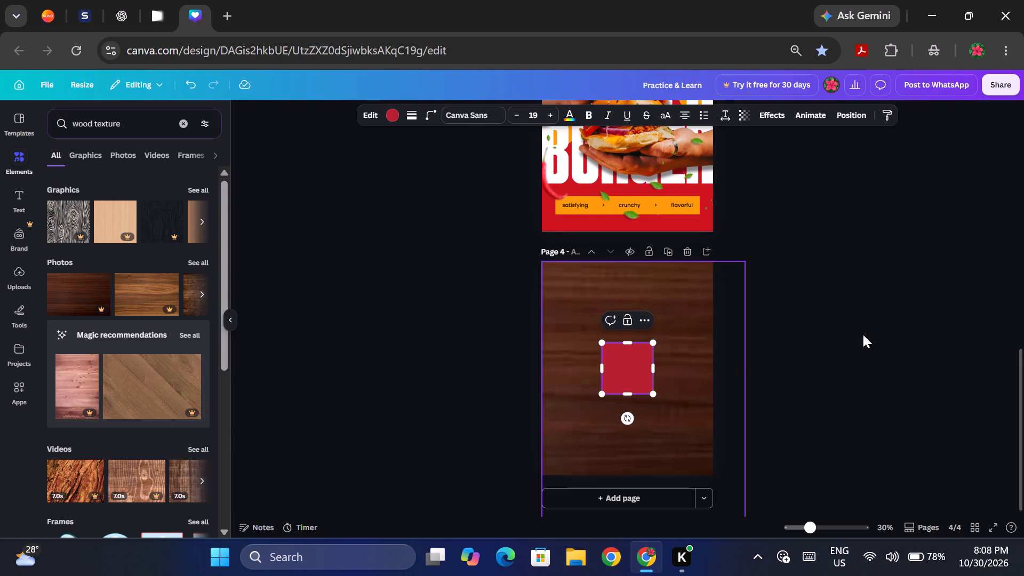
{"action": "left_click", "coordinate": [963, 317]}
{"action": "left_click", "coordinate": [647, 356]}
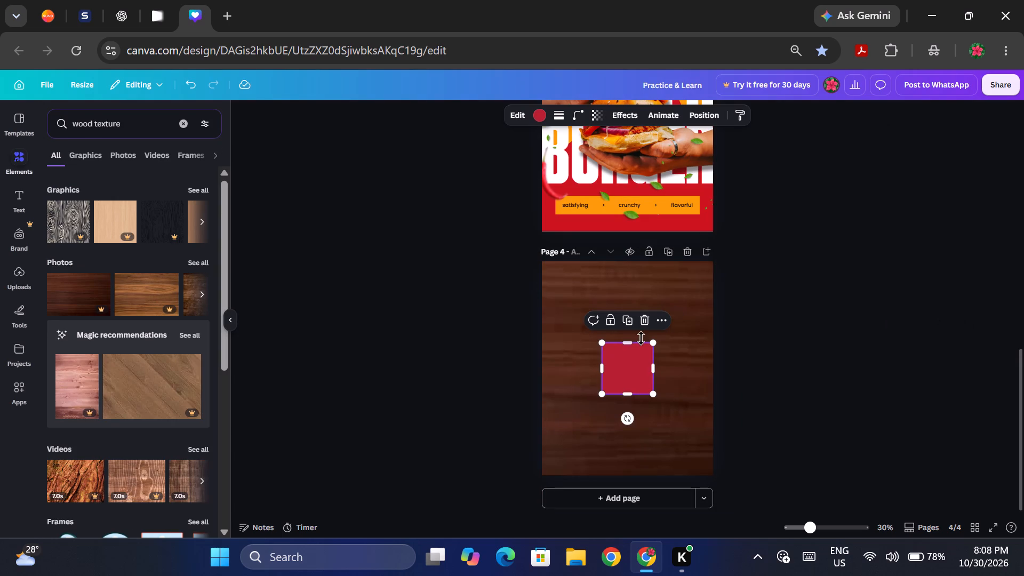
{"action": "left_click_drag", "start_coordinate": [657, 368], "coordinate": [681, 368]}
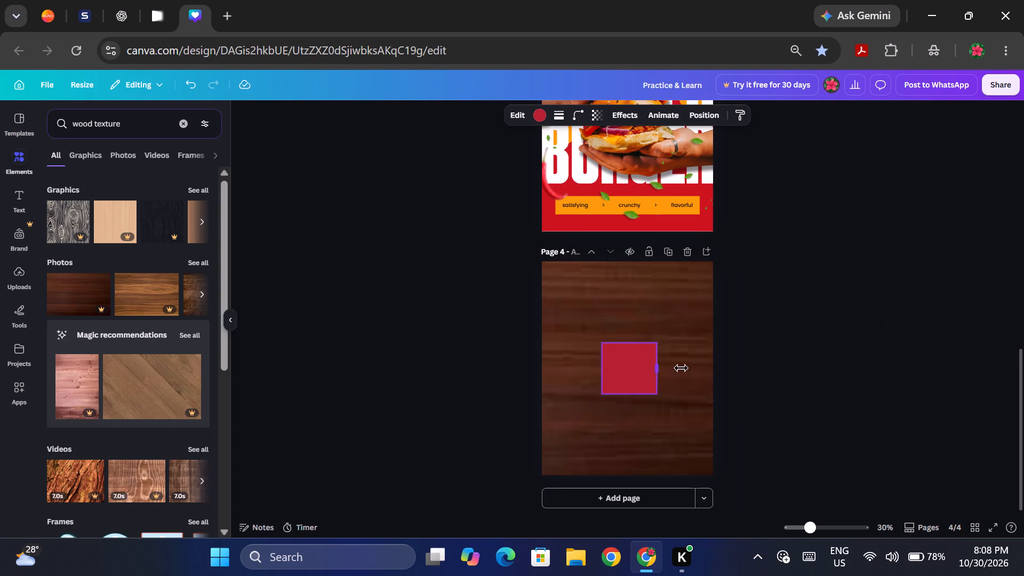
{"action": "left_click_drag", "start_coordinate": [681, 368], "coordinate": [737, 374]}
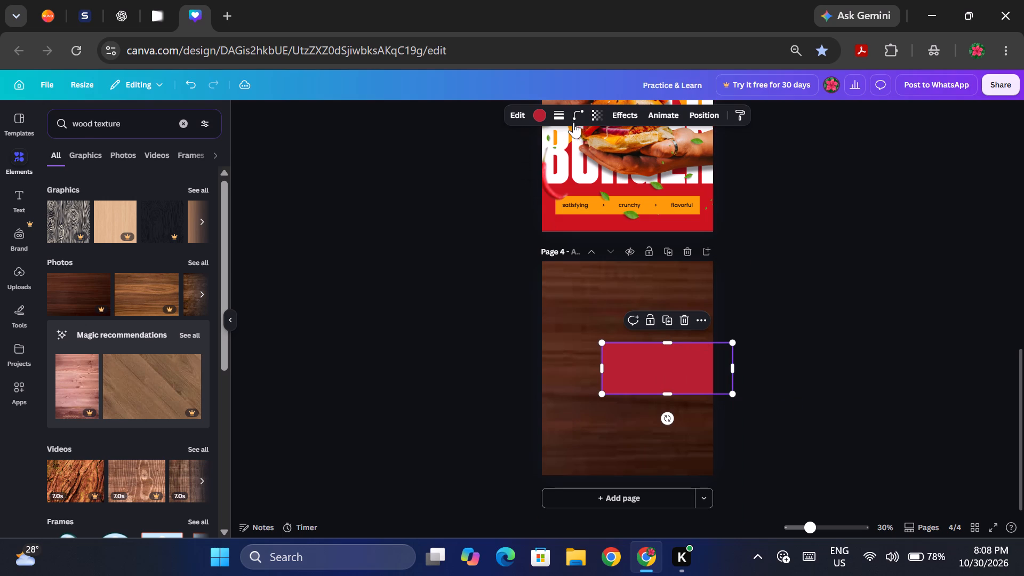
Set the red bar's corner rounding to 100 and shift the bar across to overlap the page's left edge.
{"action": "left_click", "coordinate": [582, 118]}
{"action": "left_click_drag", "start_coordinate": [522, 161], "coordinate": [551, 166]}
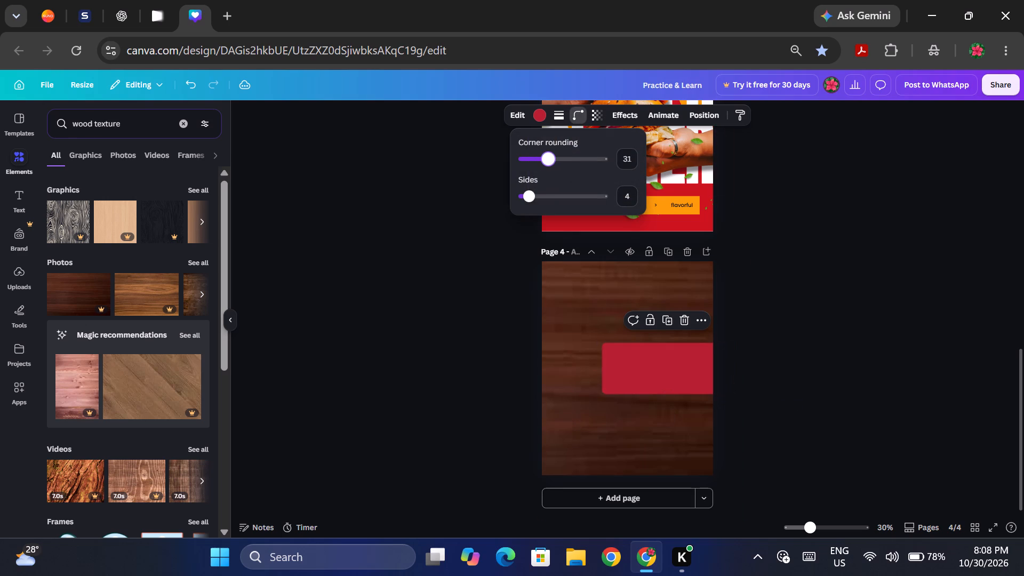
{"action": "left_click_drag", "start_coordinate": [551, 166], "coordinate": [569, 170]}
{"action": "left_click_drag", "start_coordinate": [645, 366], "coordinate": [576, 359]}
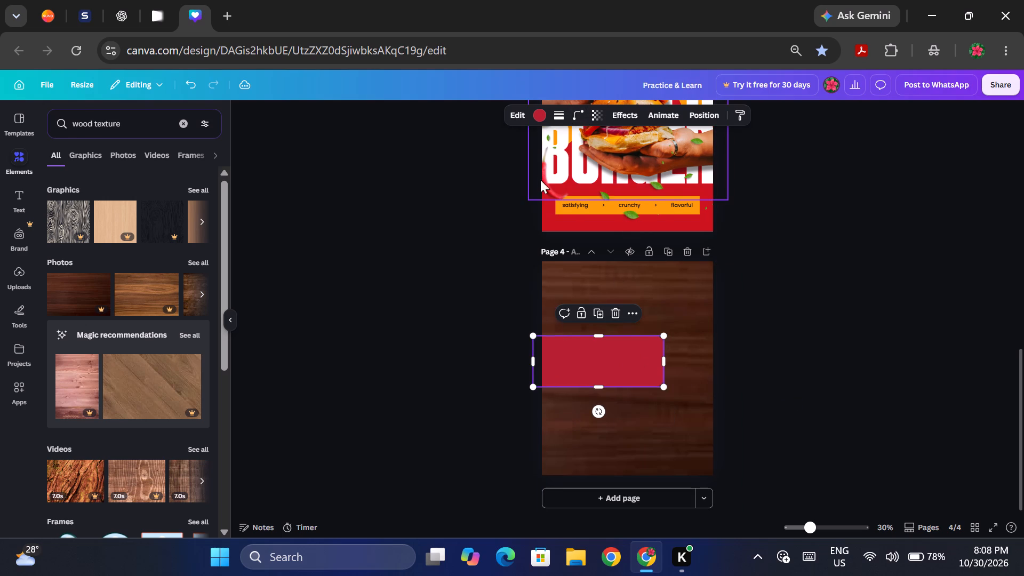
{"action": "left_click", "coordinate": [580, 117]}
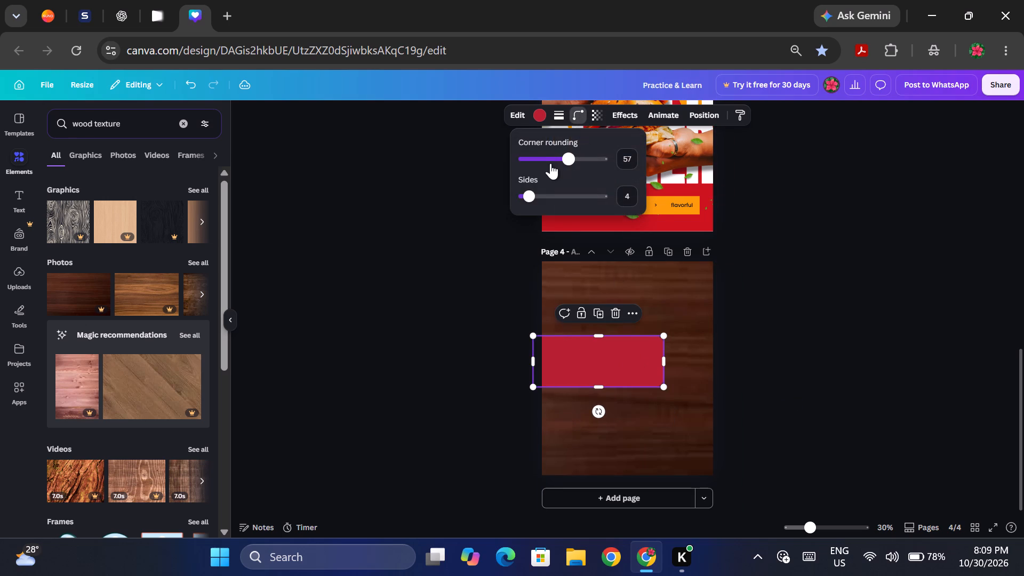
{"action": "left_click_drag", "start_coordinate": [563, 156], "coordinate": [695, 186]}
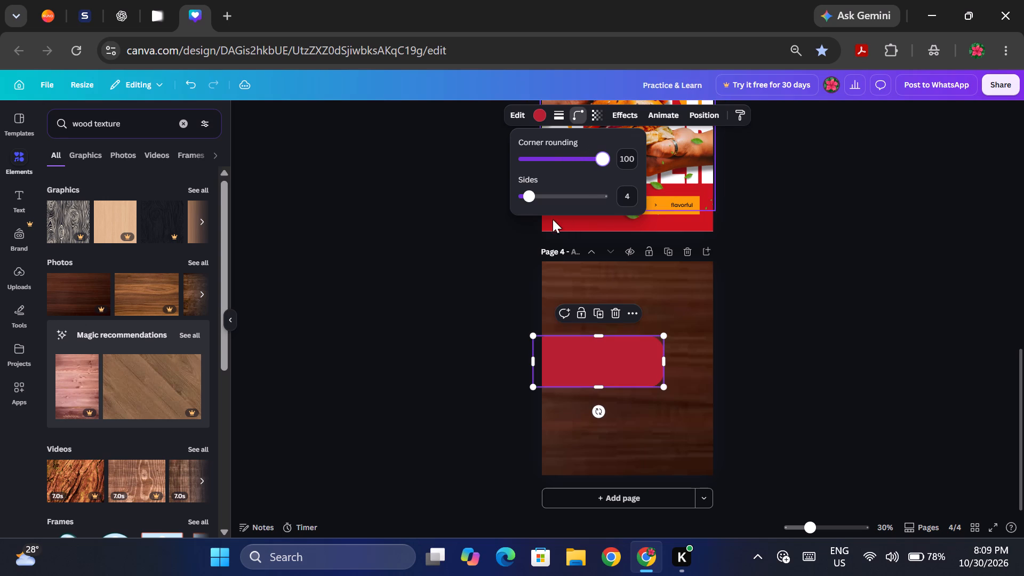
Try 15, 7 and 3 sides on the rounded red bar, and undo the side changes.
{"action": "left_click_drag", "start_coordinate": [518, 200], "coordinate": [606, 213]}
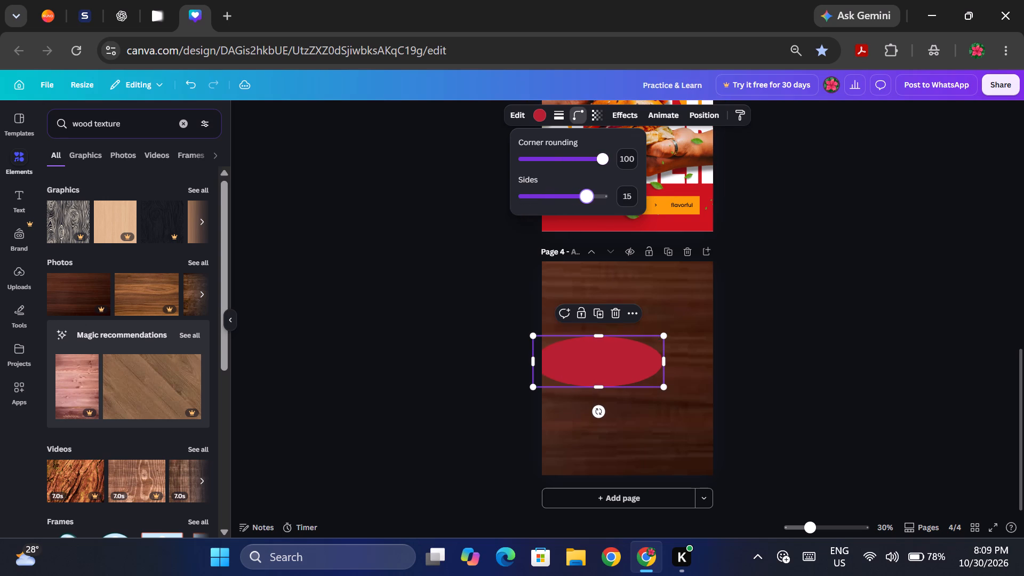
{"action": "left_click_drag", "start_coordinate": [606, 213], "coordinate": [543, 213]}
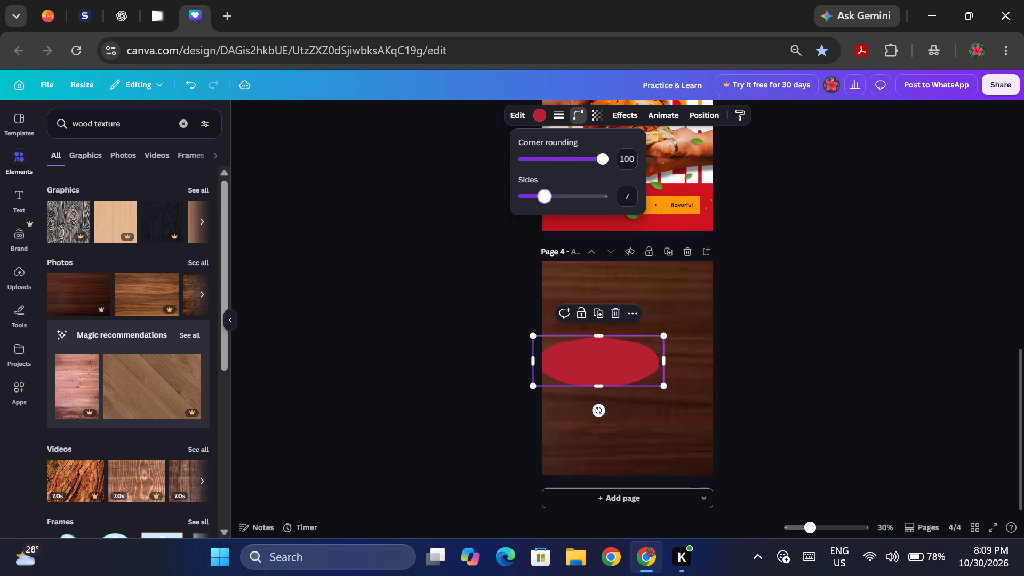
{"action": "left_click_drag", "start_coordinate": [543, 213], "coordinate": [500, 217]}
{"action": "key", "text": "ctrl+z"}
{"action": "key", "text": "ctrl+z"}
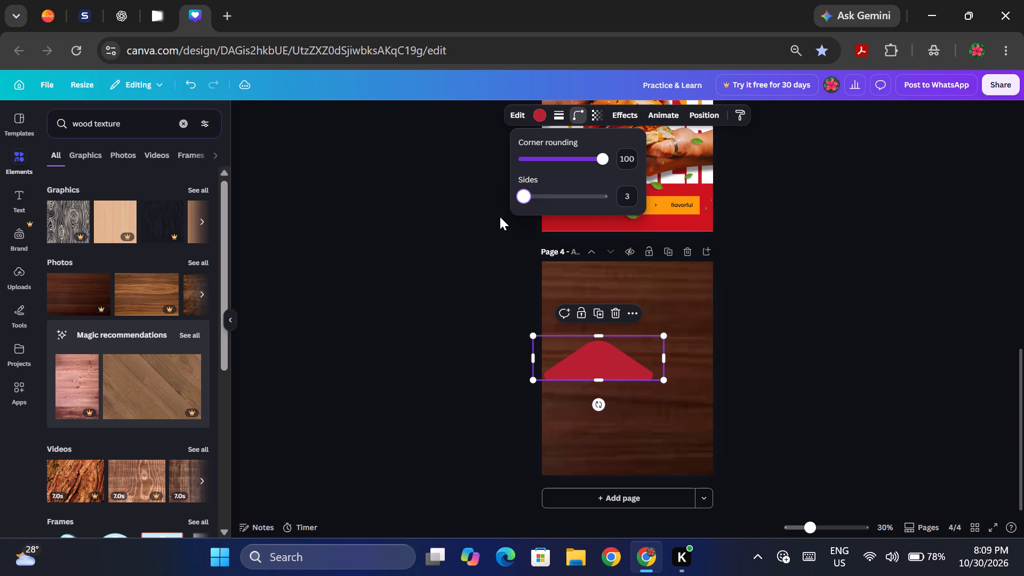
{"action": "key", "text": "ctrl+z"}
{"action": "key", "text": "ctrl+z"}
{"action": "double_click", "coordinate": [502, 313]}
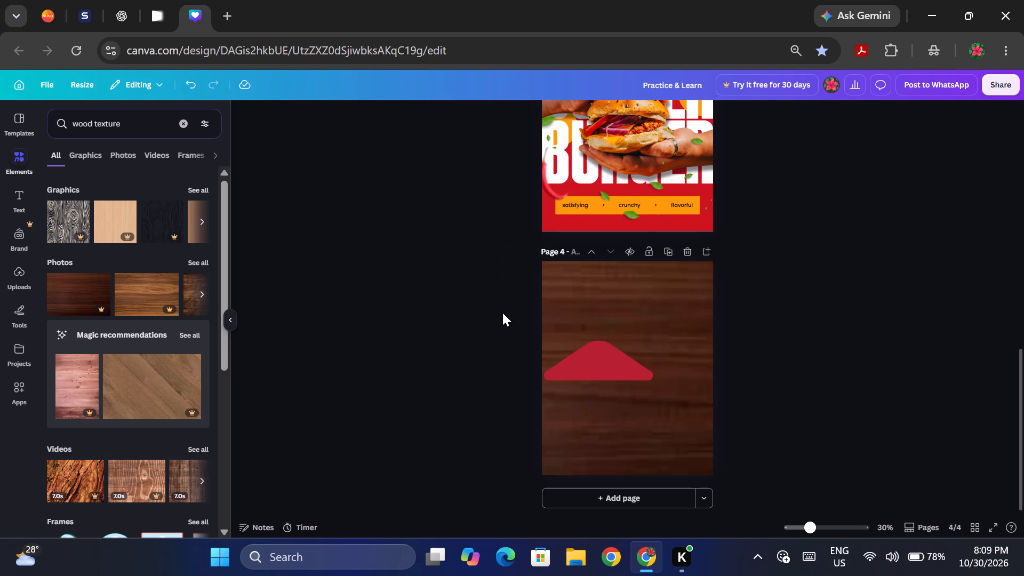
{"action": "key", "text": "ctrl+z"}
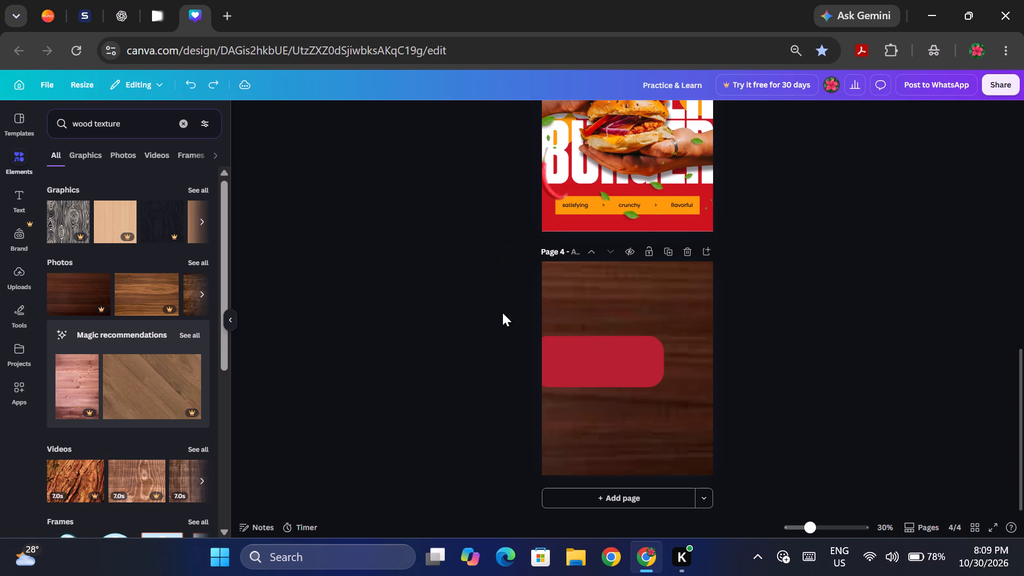
Position the rounded red bar in the page's upper half, with its left end running off the left edge and its rounded end visible.
{"action": "left_click", "coordinate": [655, 349]}
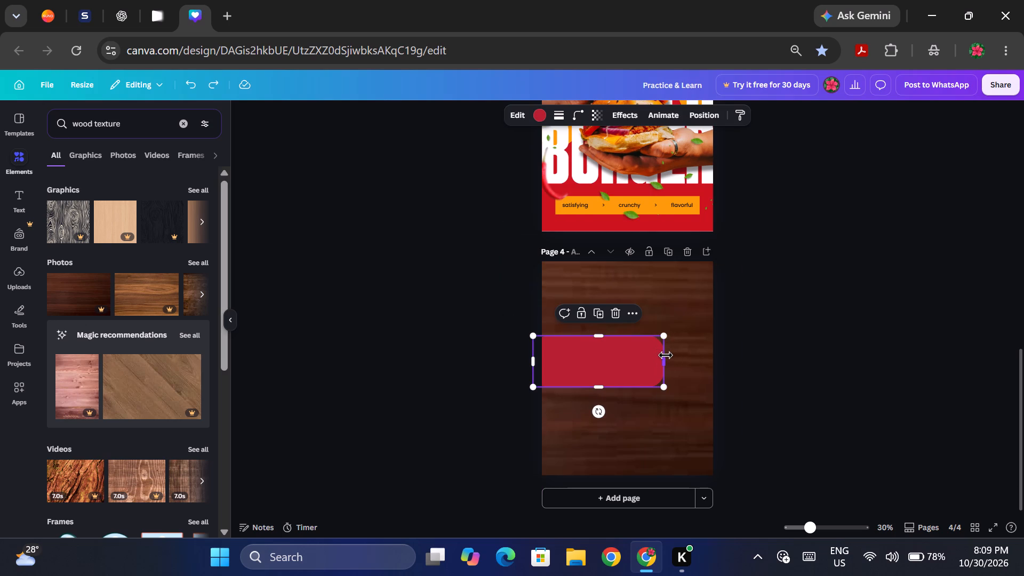
{"action": "left_click_drag", "start_coordinate": [609, 359], "coordinate": [583, 325]}
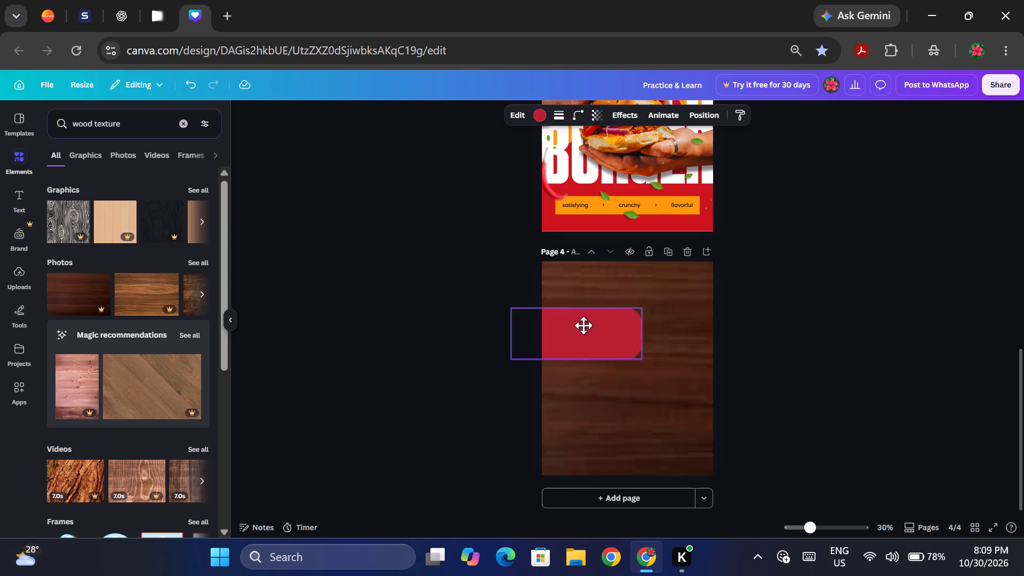
{"action": "left_click_drag", "start_coordinate": [583, 325], "coordinate": [556, 313]}
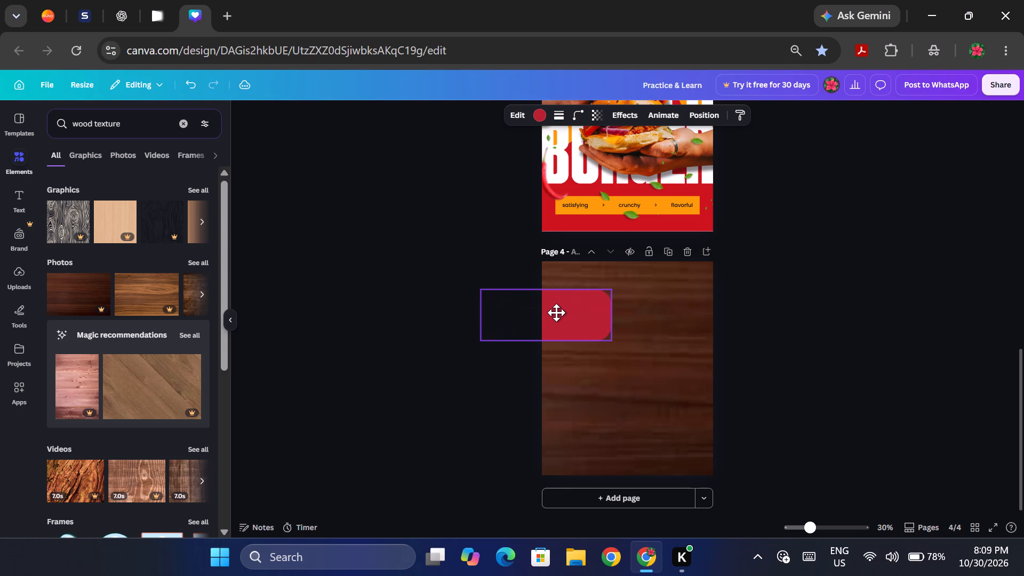
{"action": "left_click_drag", "start_coordinate": [556, 313], "coordinate": [589, 311]}
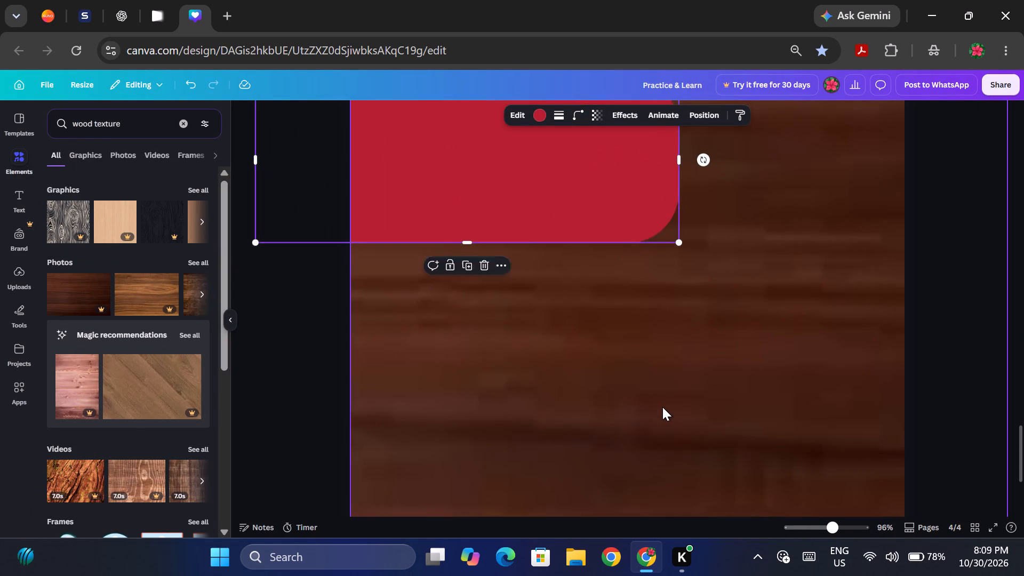
{"action": "left_click_drag", "start_coordinate": [669, 426], "coordinate": [682, 347]}
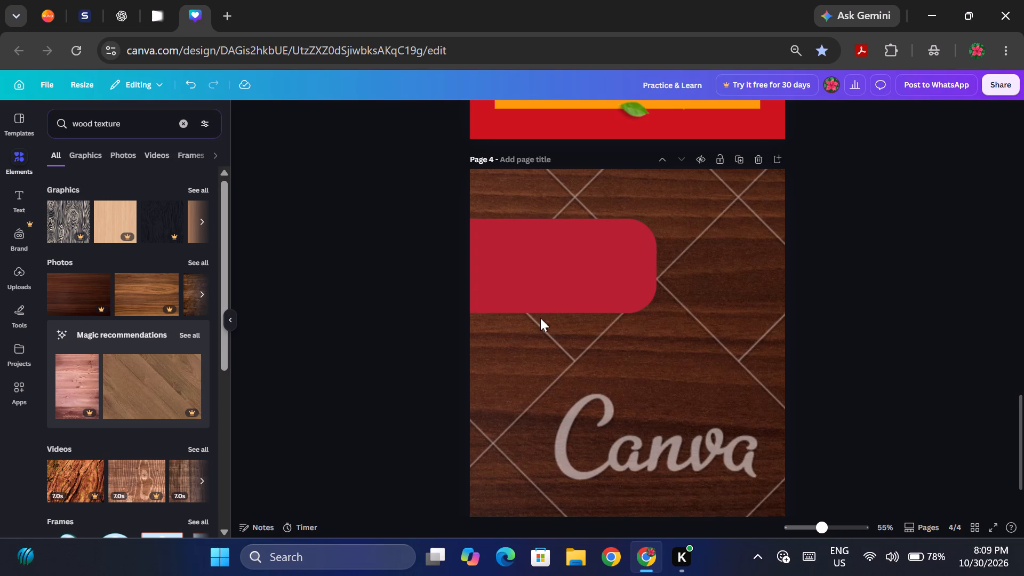
{"action": "left_click_drag", "start_coordinate": [627, 275], "coordinate": [621, 275]}
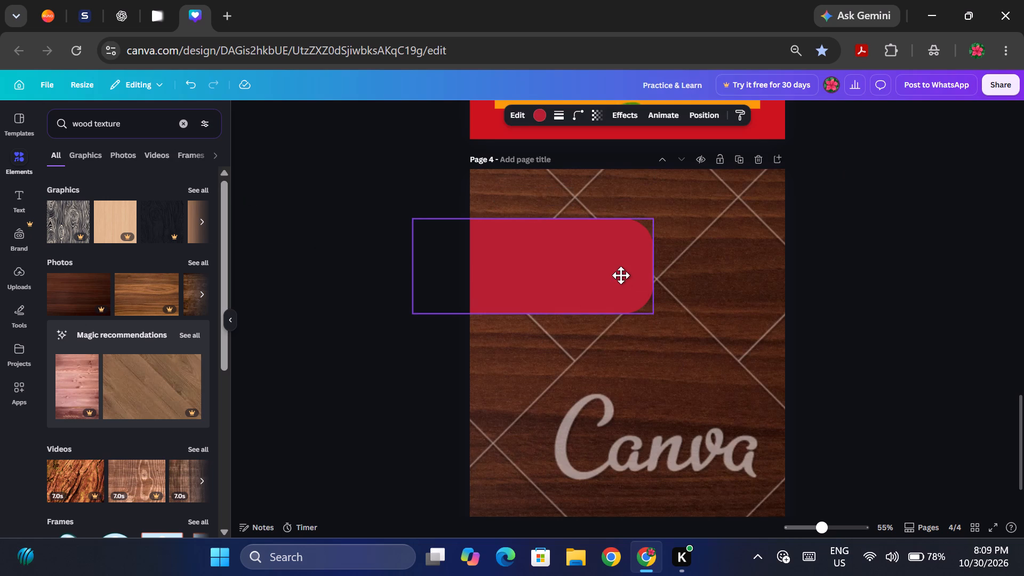
{"action": "left_click_drag", "start_coordinate": [621, 275], "coordinate": [613, 275]}
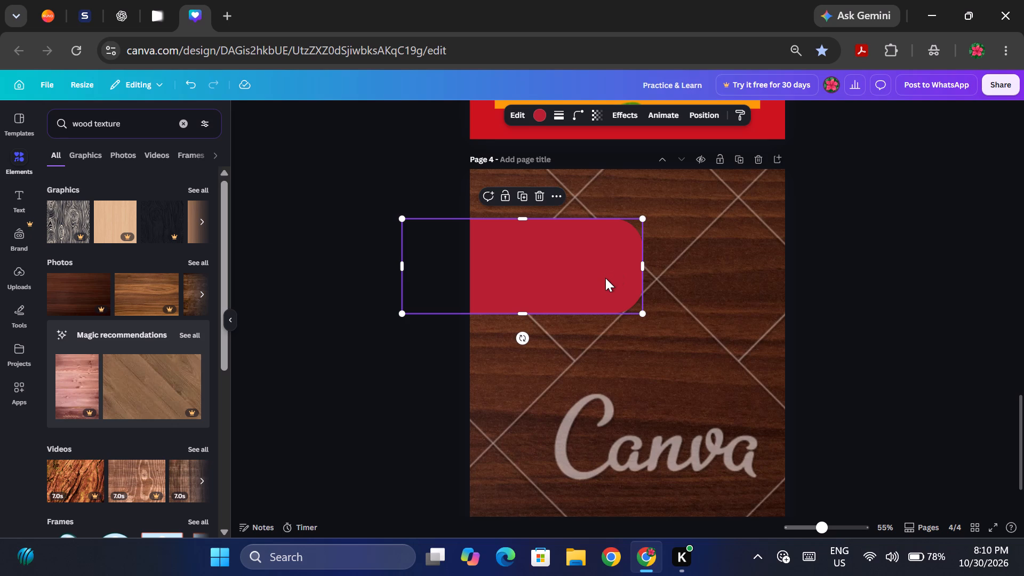
{"action": "key", "text": "Left"}
{"action": "key", "text": "Left"}
{"action": "key", "text": "Left"}
{"action": "left_click_drag", "start_coordinate": [609, 278], "coordinate": [605, 278]}
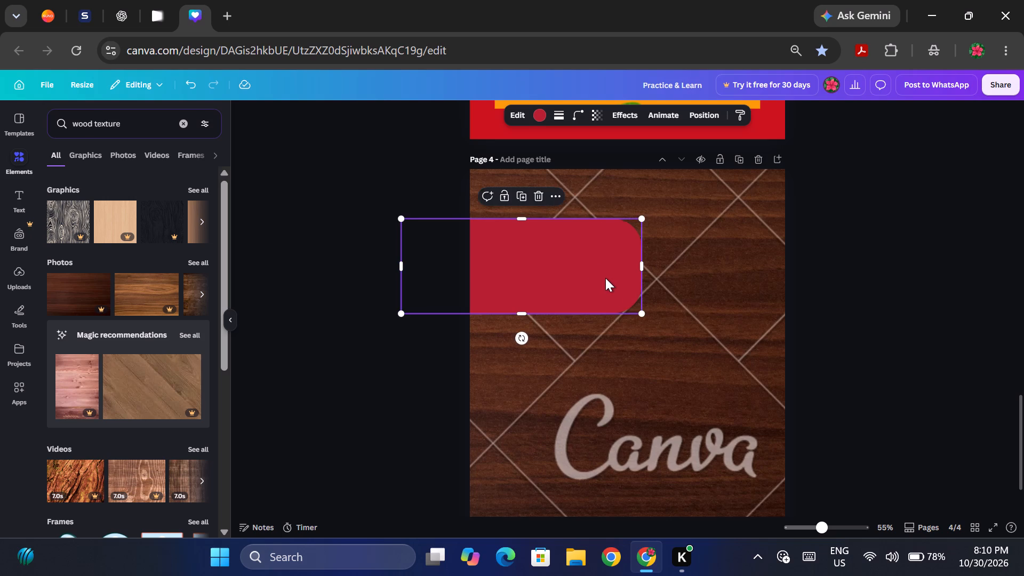
{"action": "left_click_drag", "start_coordinate": [605, 278], "coordinate": [575, 278]}
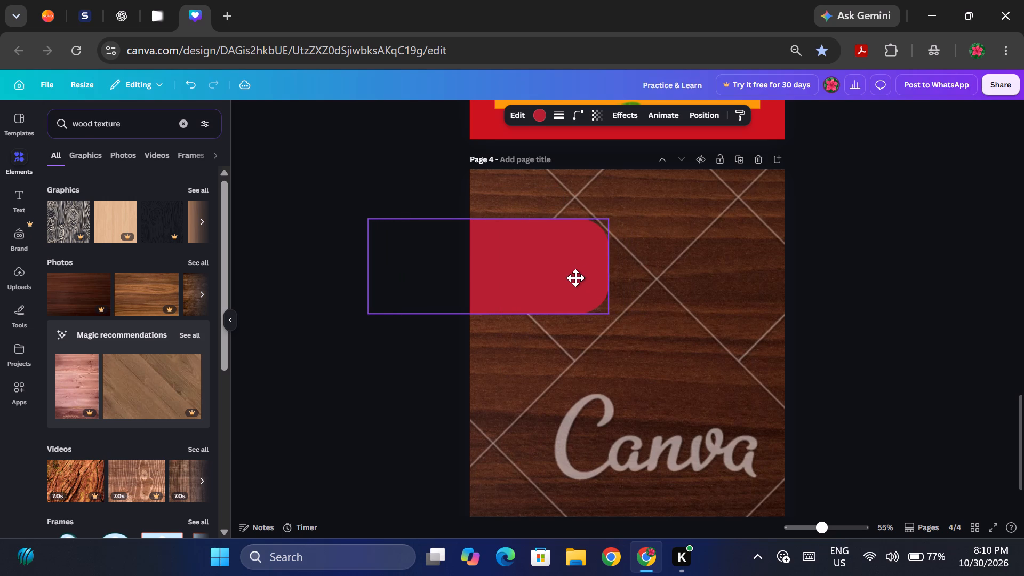
{"action": "left_click_drag", "start_coordinate": [575, 278], "coordinate": [577, 322]}
{"action": "left_click_drag", "start_coordinate": [577, 319], "coordinate": [607, 327]}
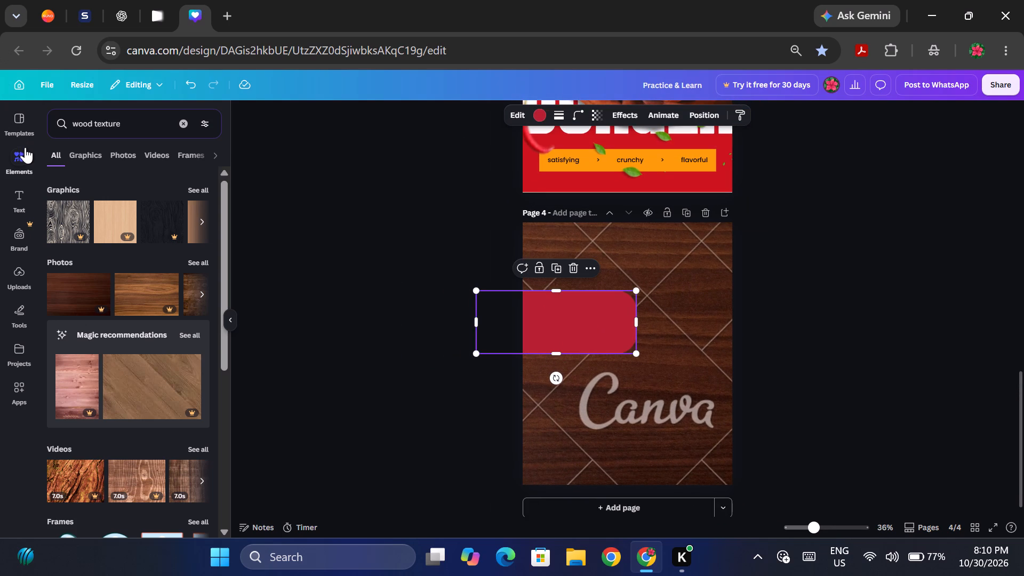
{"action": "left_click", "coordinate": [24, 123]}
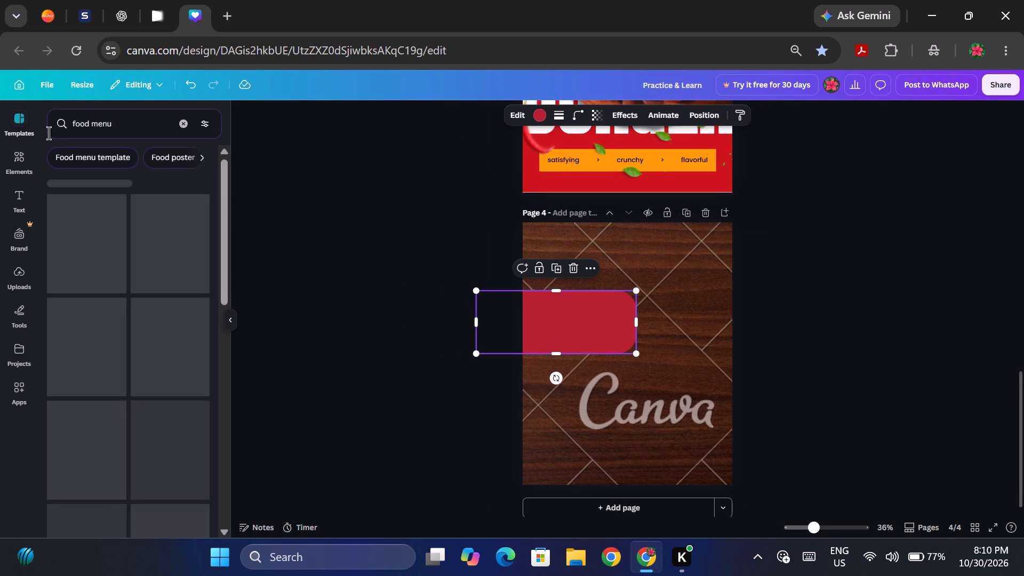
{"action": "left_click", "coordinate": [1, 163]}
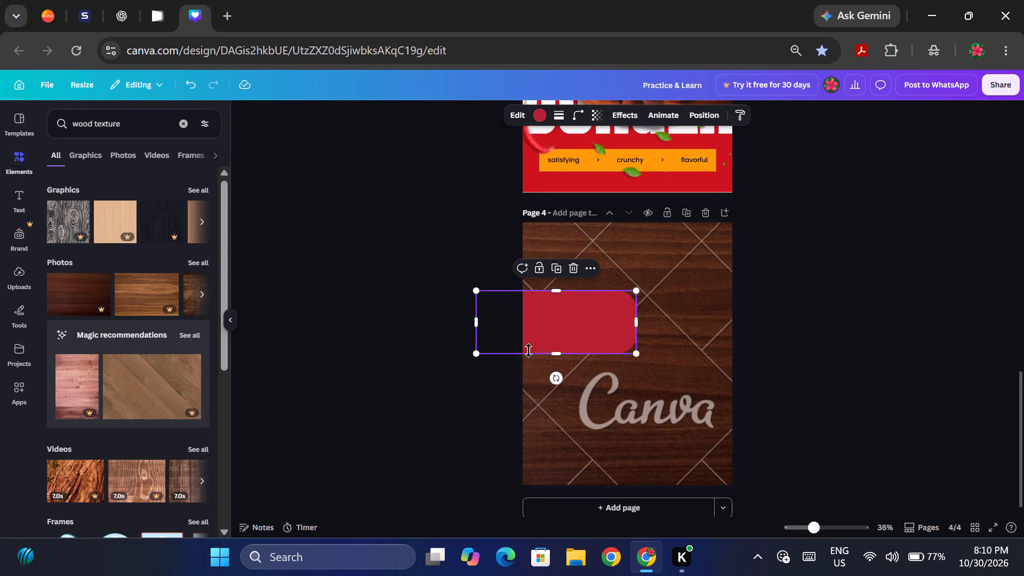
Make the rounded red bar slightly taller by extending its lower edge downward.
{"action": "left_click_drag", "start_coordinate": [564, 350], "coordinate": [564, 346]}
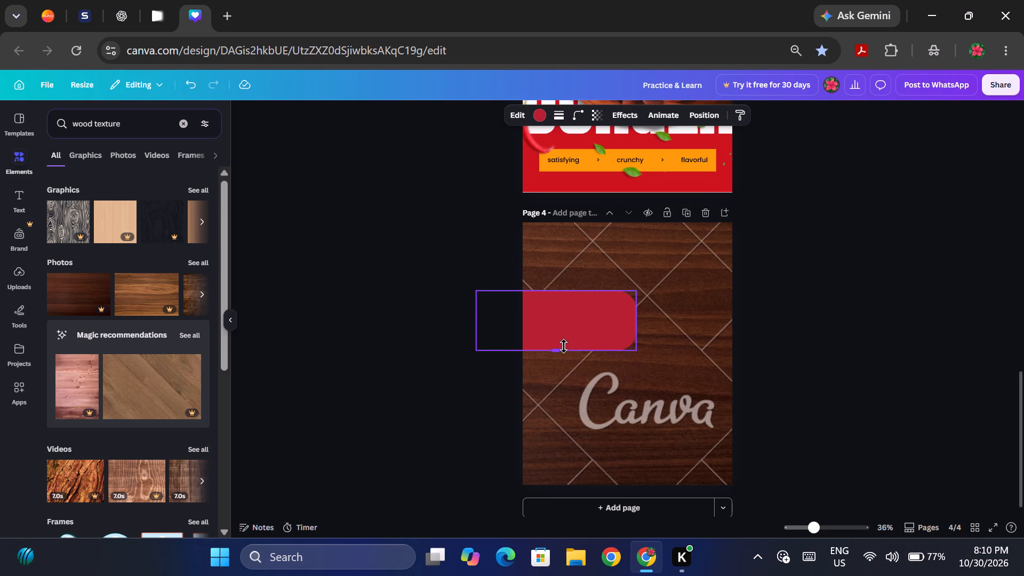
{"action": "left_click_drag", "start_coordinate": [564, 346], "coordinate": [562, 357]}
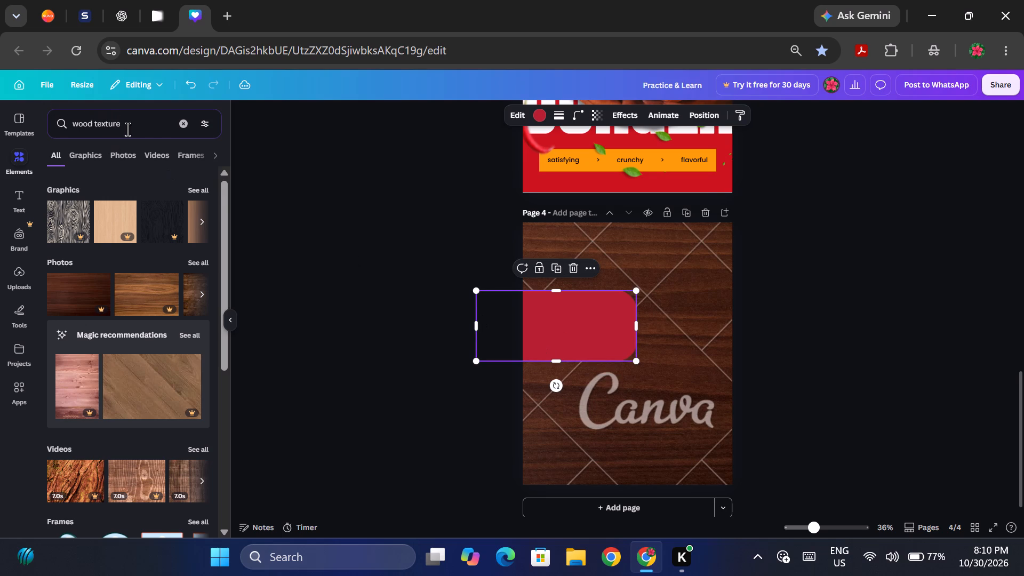
Clear the wood texture search and open the Frames collection in the elements library.
{"action": "left_click", "coordinate": [183, 133]}
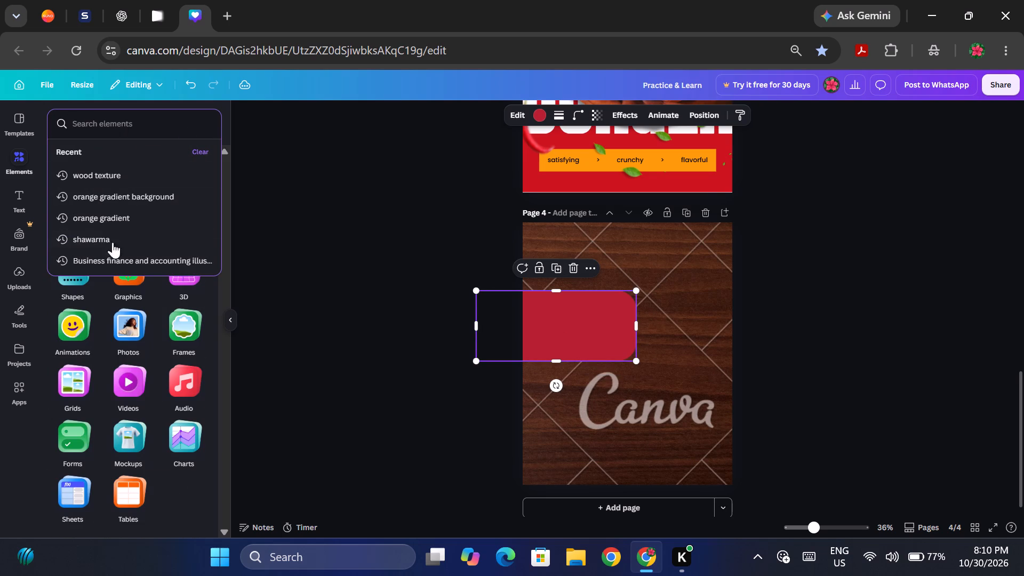
{"action": "left_click", "coordinate": [263, 347]}
{"action": "left_click", "coordinate": [193, 330]}
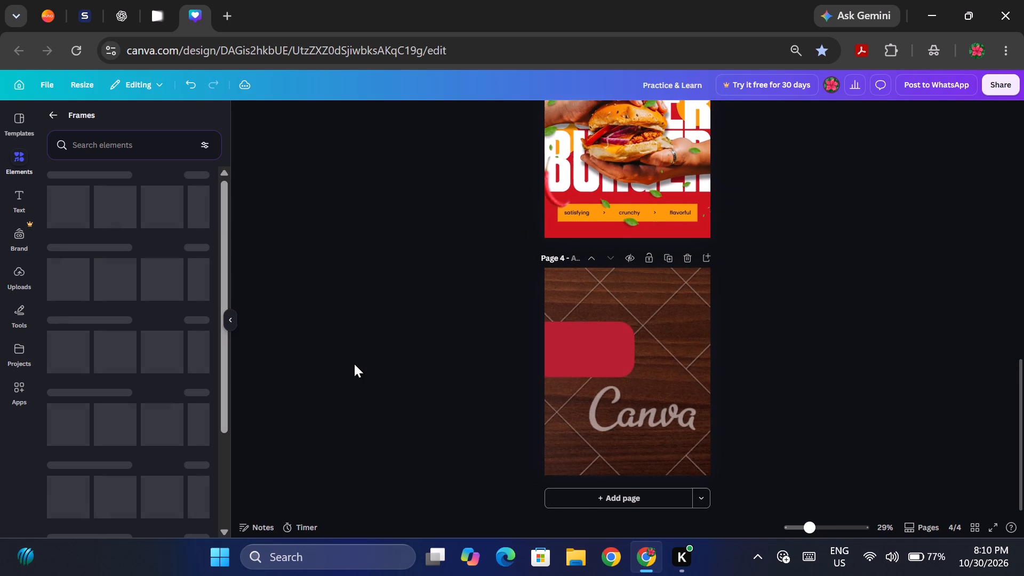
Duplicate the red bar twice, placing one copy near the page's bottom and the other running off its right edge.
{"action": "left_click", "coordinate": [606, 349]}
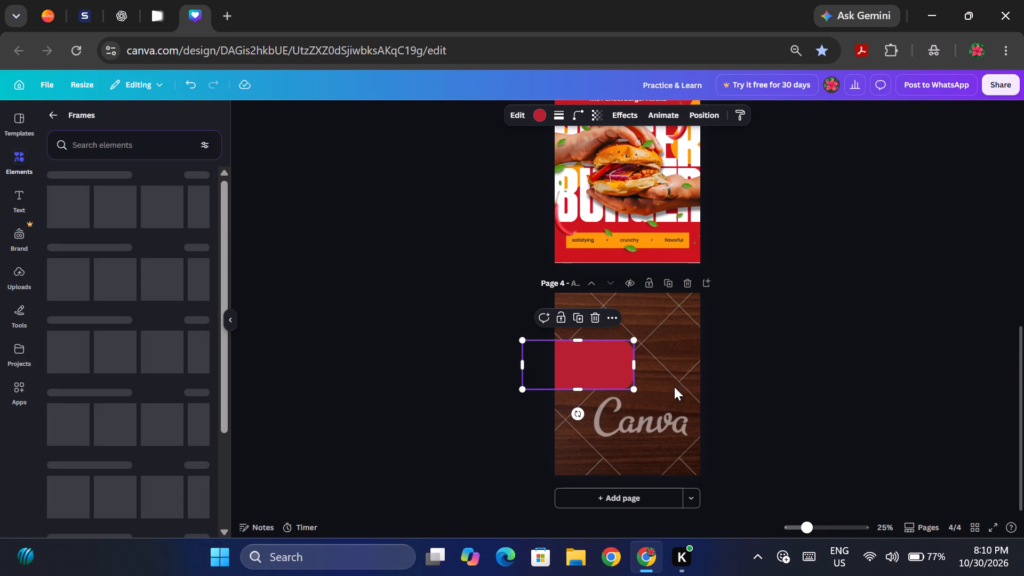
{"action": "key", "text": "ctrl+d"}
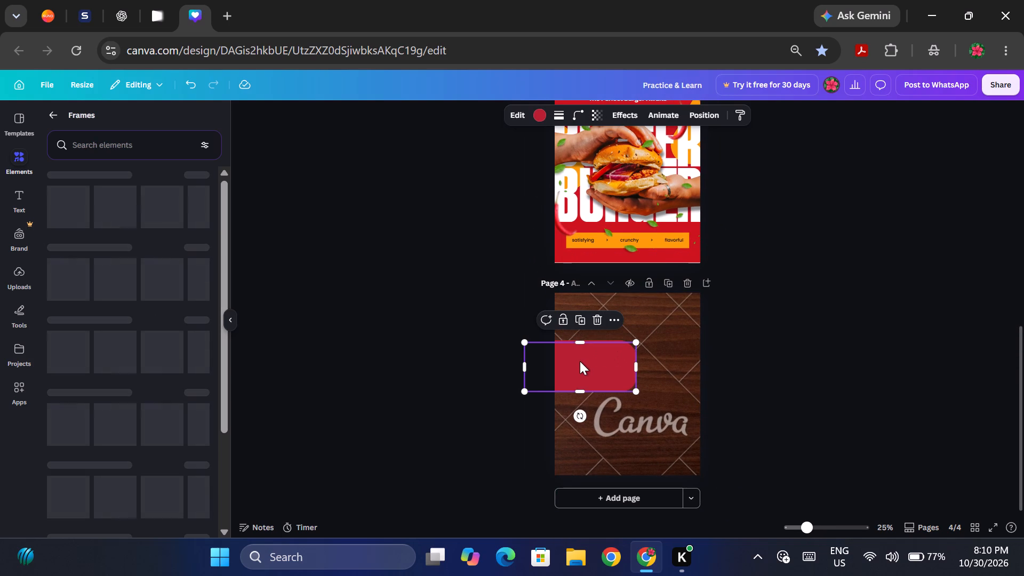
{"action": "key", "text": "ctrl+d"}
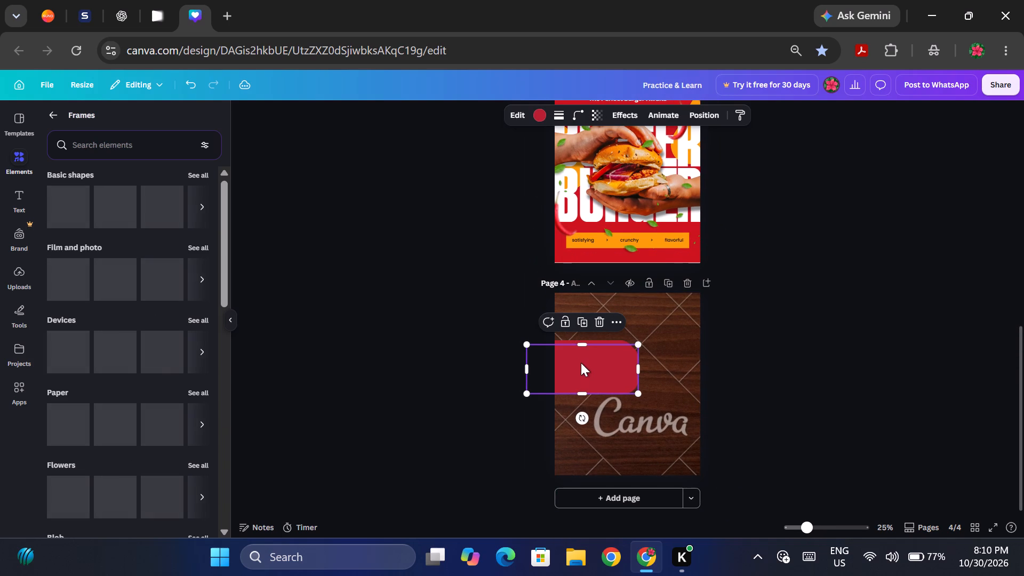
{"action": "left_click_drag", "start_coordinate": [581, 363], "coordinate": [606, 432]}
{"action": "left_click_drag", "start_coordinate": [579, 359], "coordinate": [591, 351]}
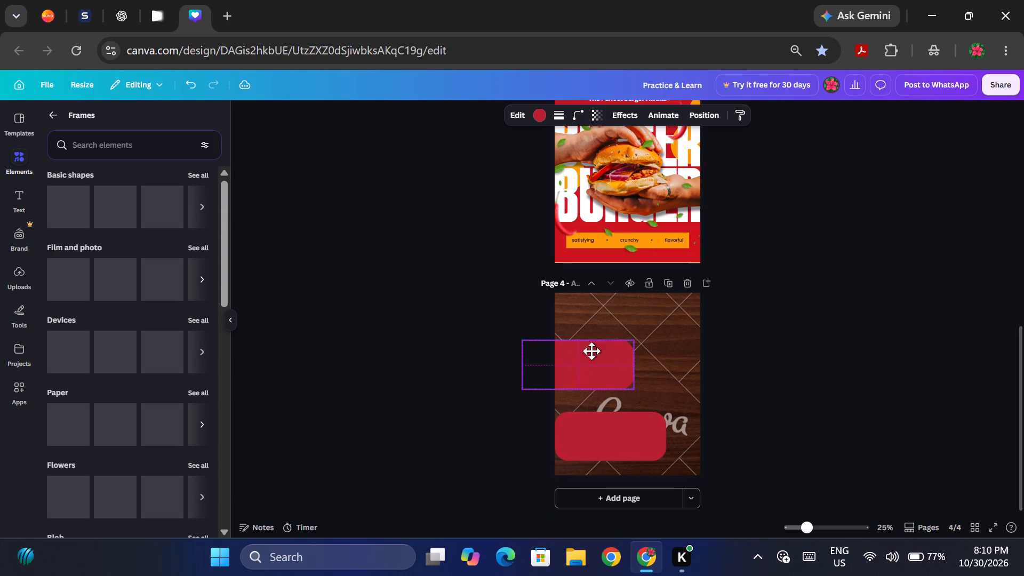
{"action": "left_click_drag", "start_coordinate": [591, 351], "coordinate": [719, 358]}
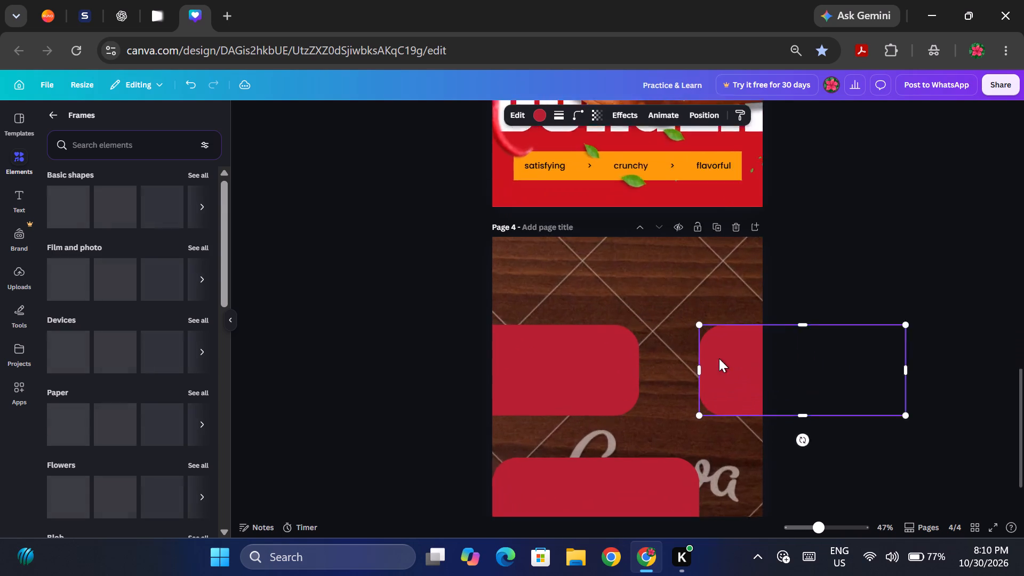
Move the original red bar higher along the page's left edge and reduce its height to about 225.
{"action": "scroll", "coordinate": [719, 358], "scroll_direction": "down", "scroll_amount": 1}
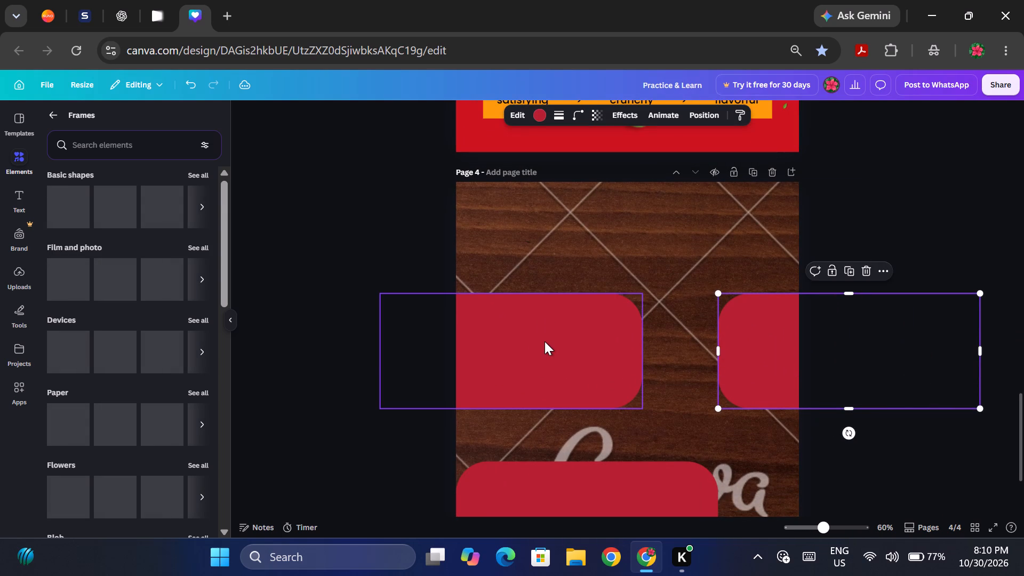
{"action": "left_click_drag", "start_coordinate": [545, 341], "coordinate": [523, 272]}
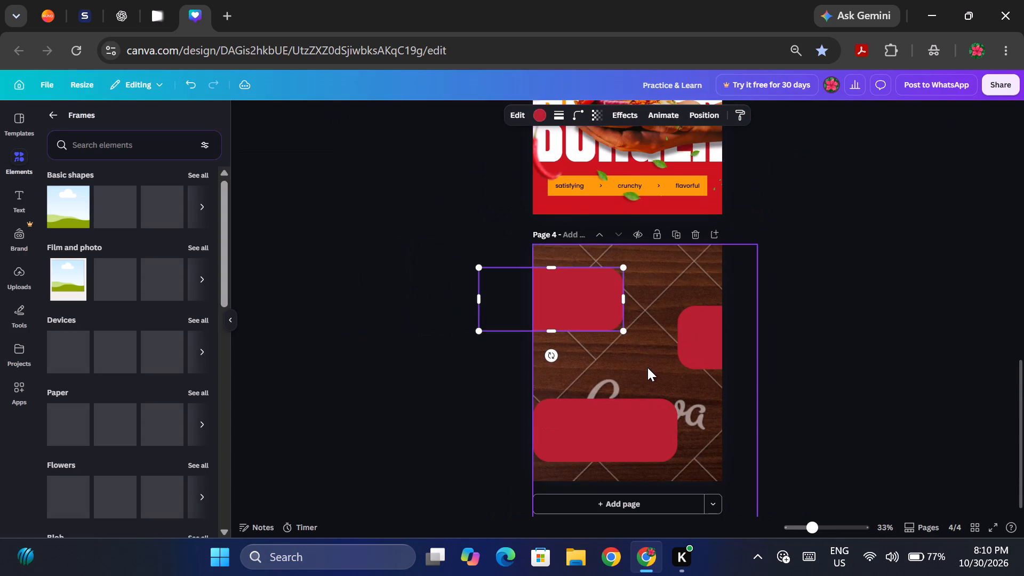
{"action": "scroll", "coordinate": [649, 370], "scroll_direction": "up", "scroll_amount": 1}
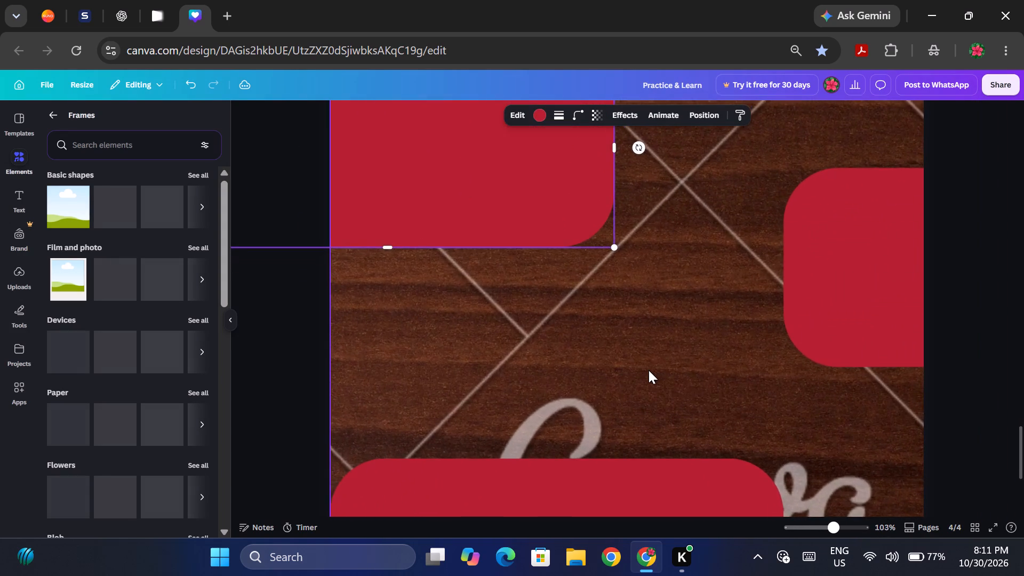
{"action": "scroll", "coordinate": [649, 370], "scroll_direction": "up", "scroll_amount": 1}
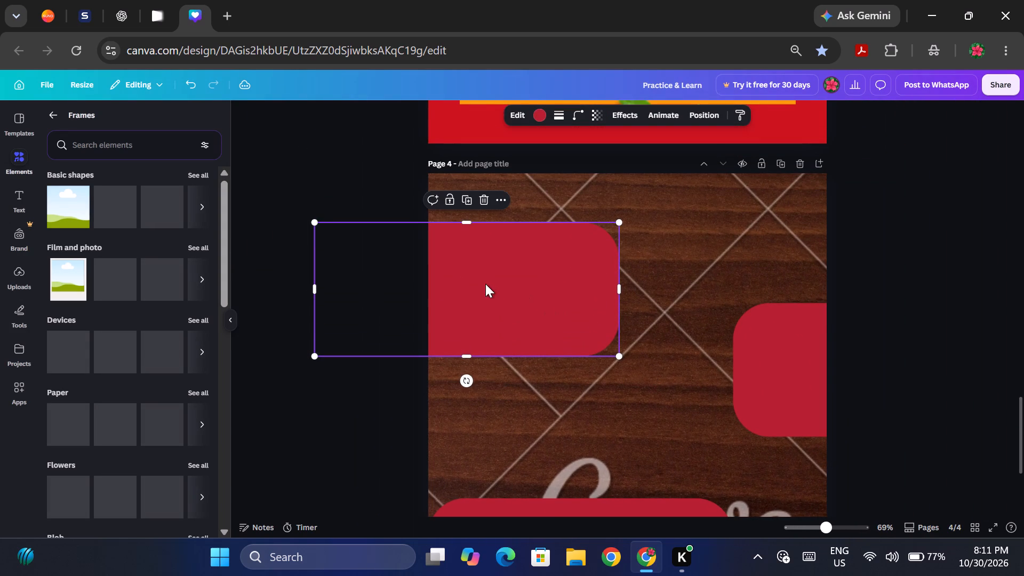
{"action": "left_click_drag", "start_coordinate": [526, 305], "coordinate": [525, 363]}
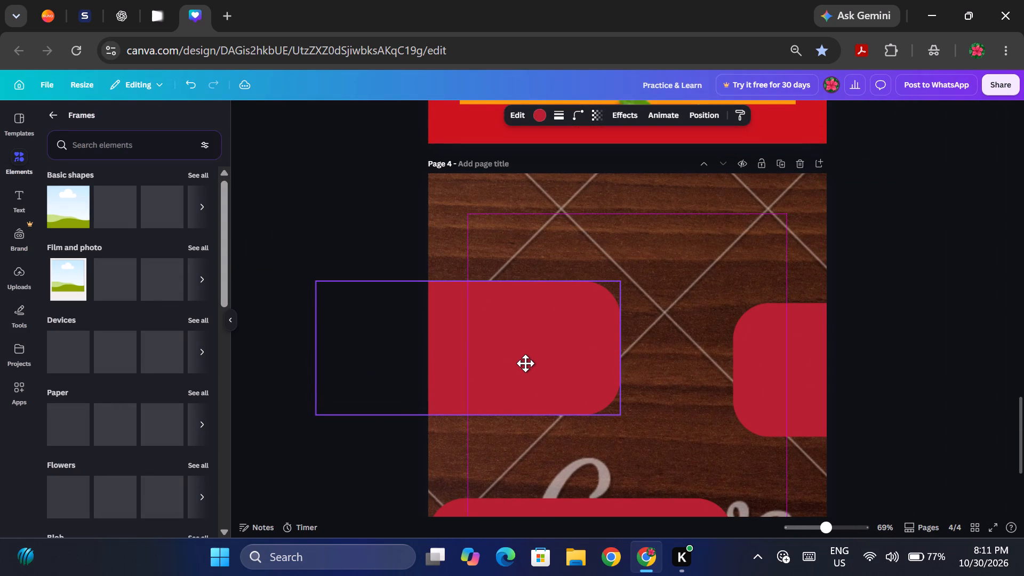
{"action": "left_click_drag", "start_coordinate": [525, 363], "coordinate": [533, 330]}
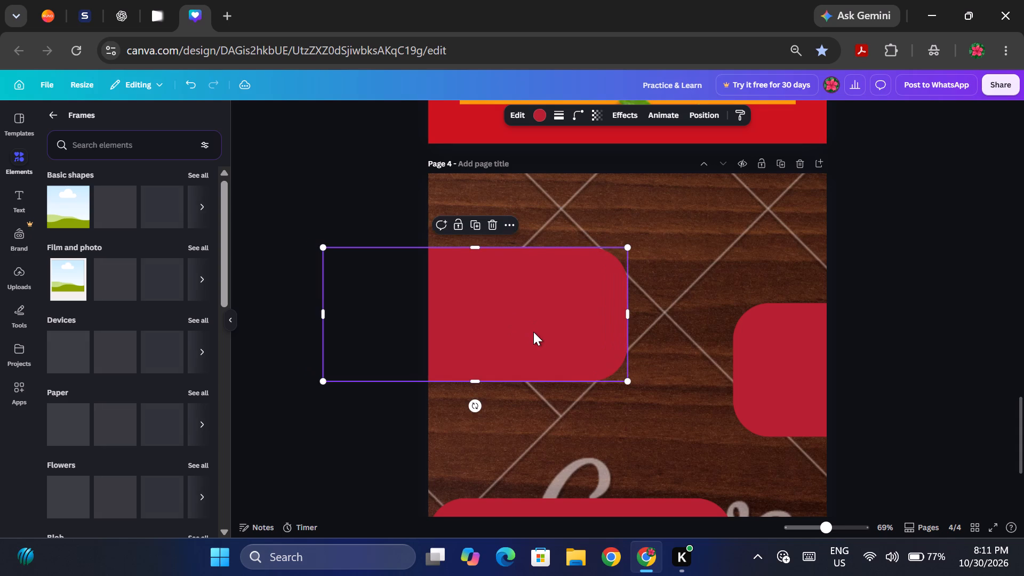
{"action": "left_click_drag", "start_coordinate": [528, 366], "coordinate": [519, 334]}
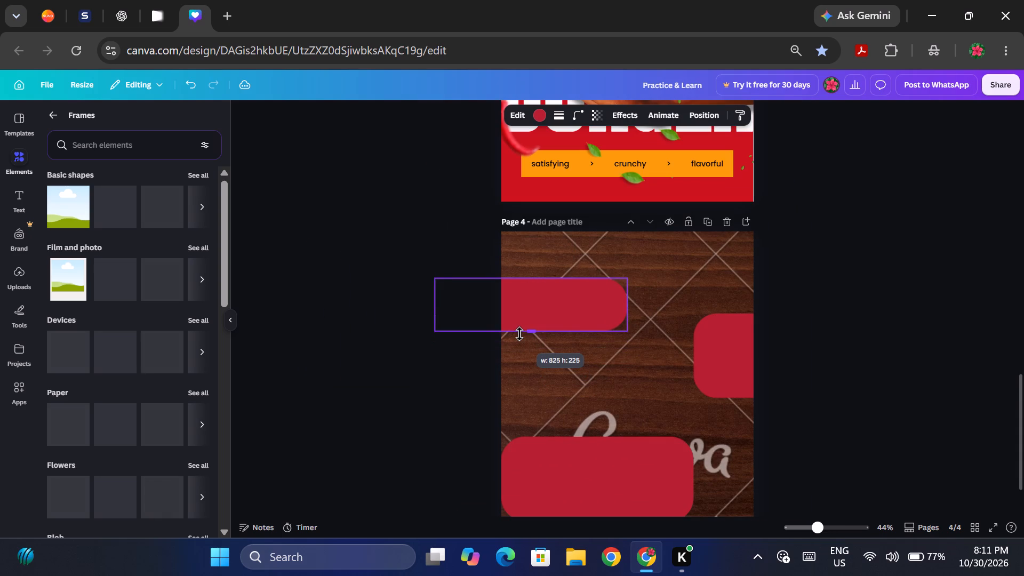
{"action": "left_click_drag", "start_coordinate": [519, 334], "coordinate": [519, 333]}
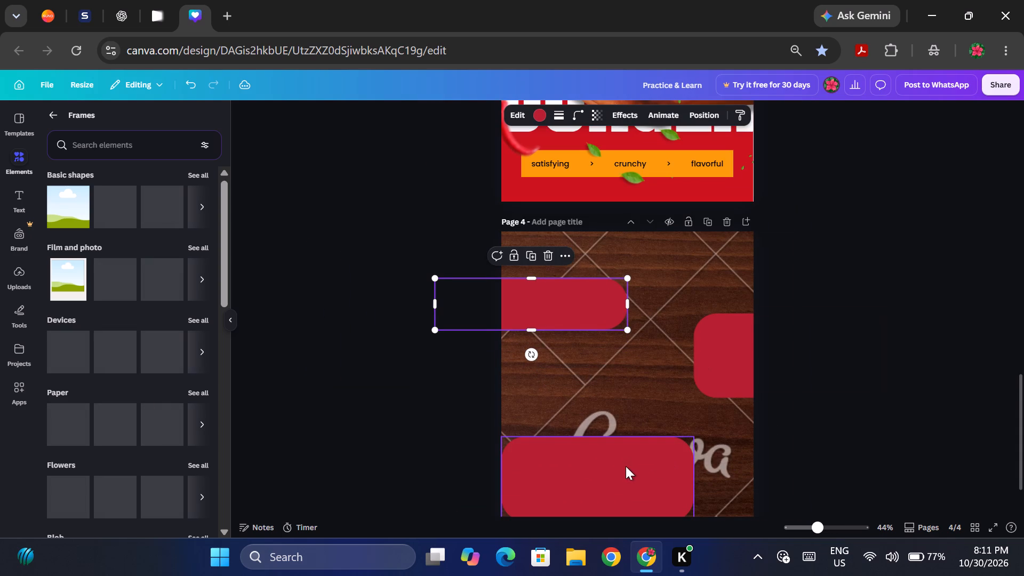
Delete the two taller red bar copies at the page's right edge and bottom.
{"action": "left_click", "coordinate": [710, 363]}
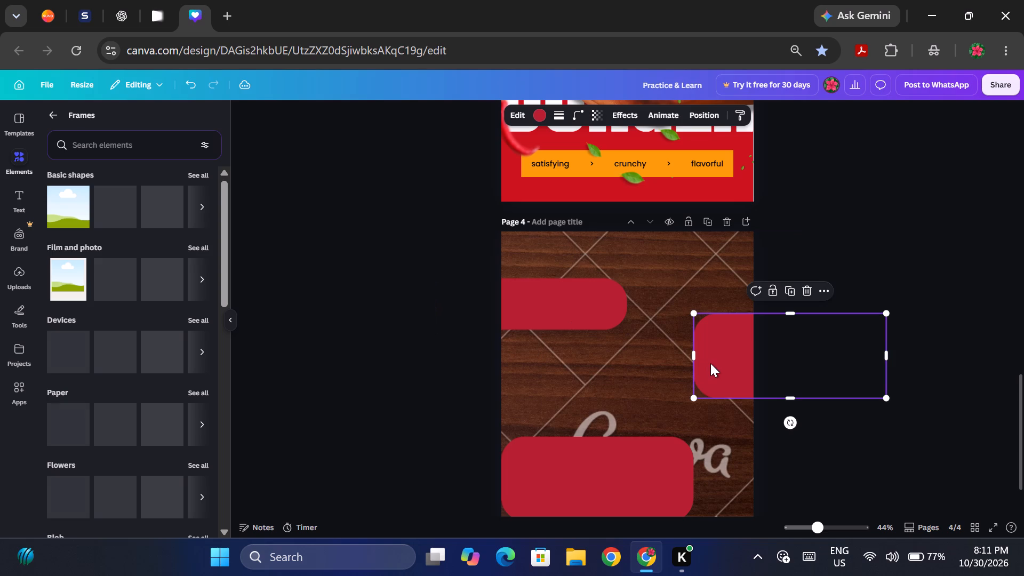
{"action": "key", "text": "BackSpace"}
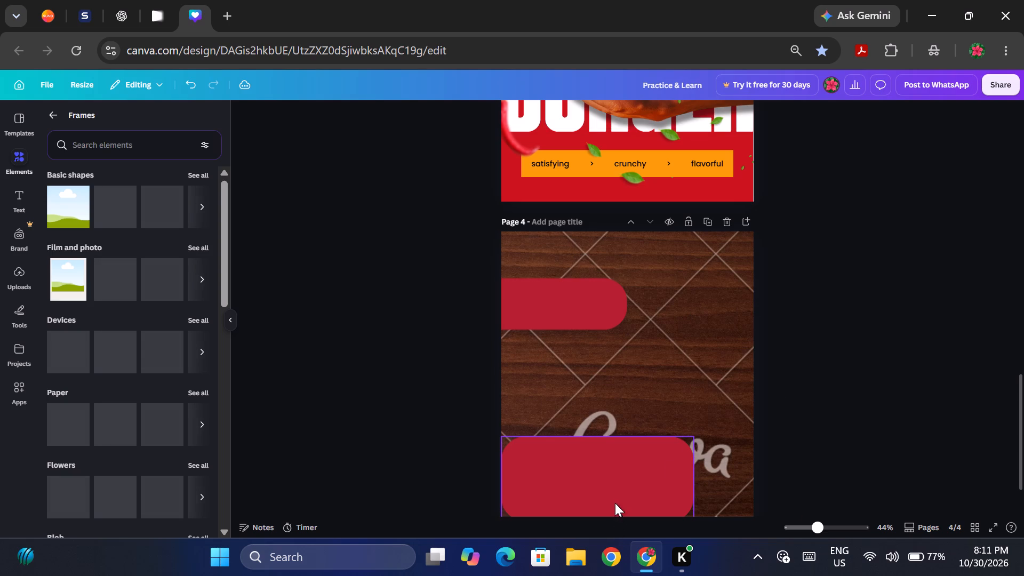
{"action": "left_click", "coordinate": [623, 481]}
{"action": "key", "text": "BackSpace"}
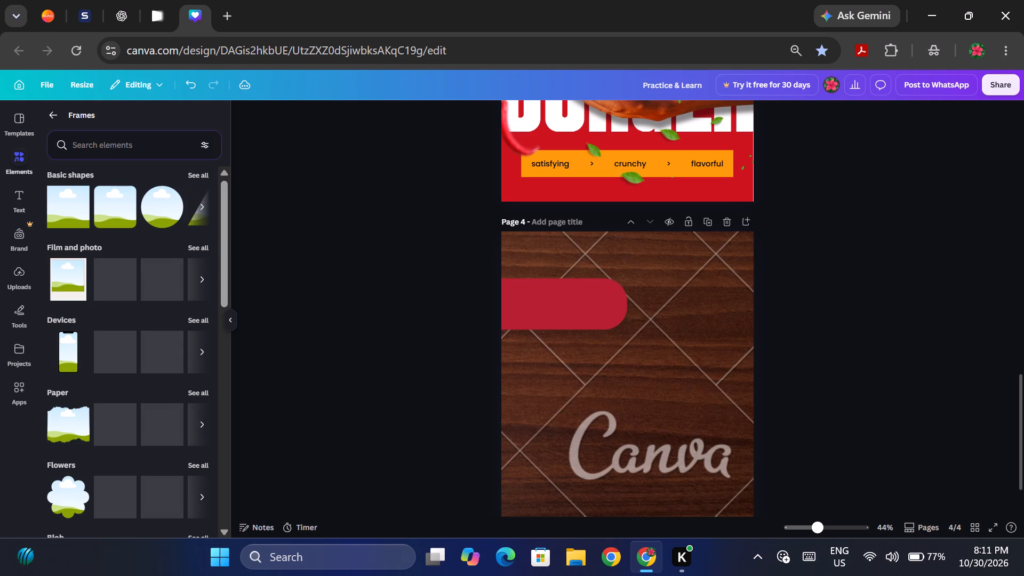
Duplicate the slimmer red bar twice, placing one copy lower on the left and the other between them, running off the right edge.
{"action": "left_click", "coordinate": [562, 280]}
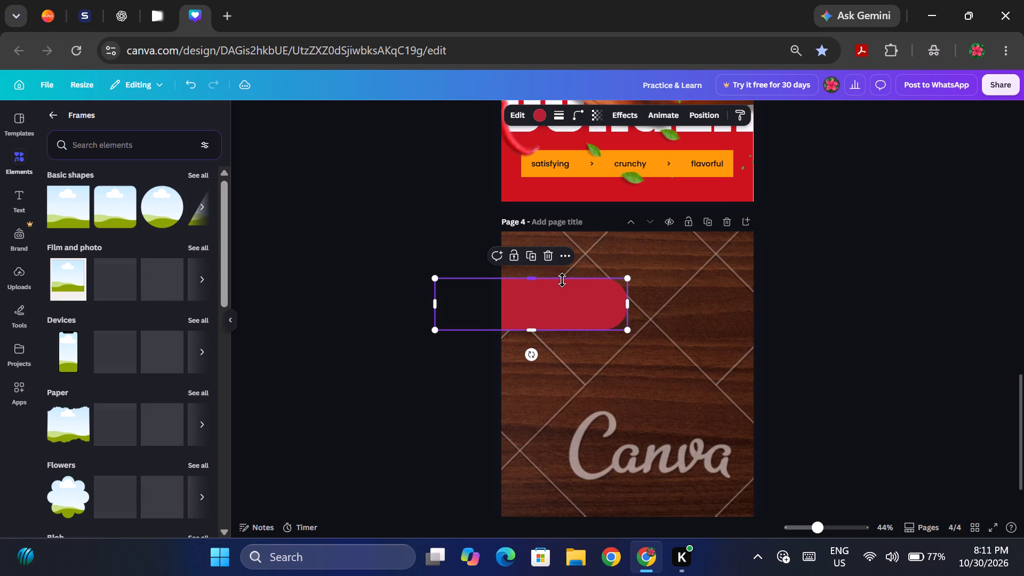
{"action": "key", "text": "ctrl+d"}
{"action": "key", "text": "ctrl+d"}
{"action": "scroll", "coordinate": [604, 351], "scroll_direction": "down", "scroll_amount": 1}
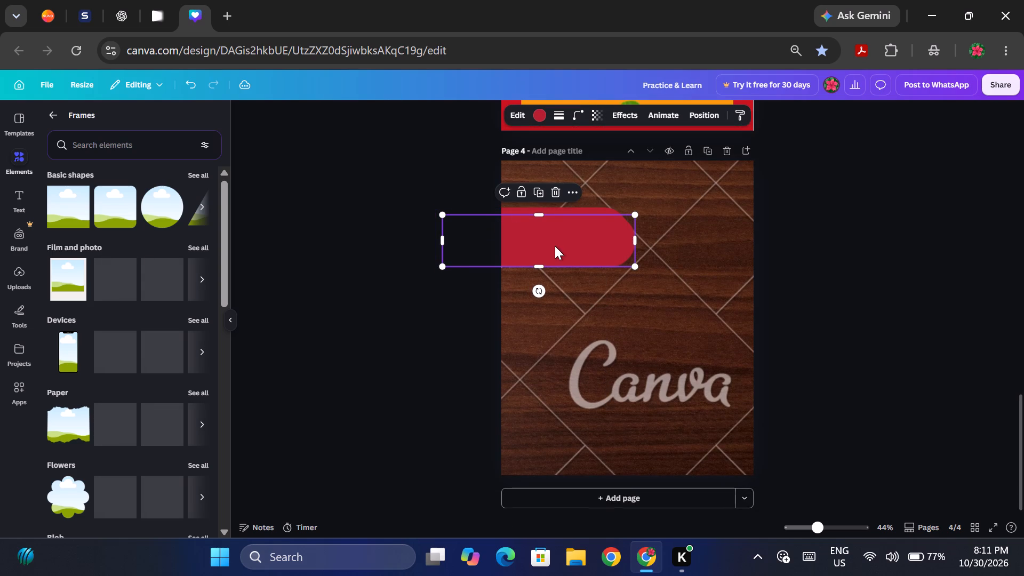
{"action": "left_click_drag", "start_coordinate": [555, 246], "coordinate": [585, 370]}
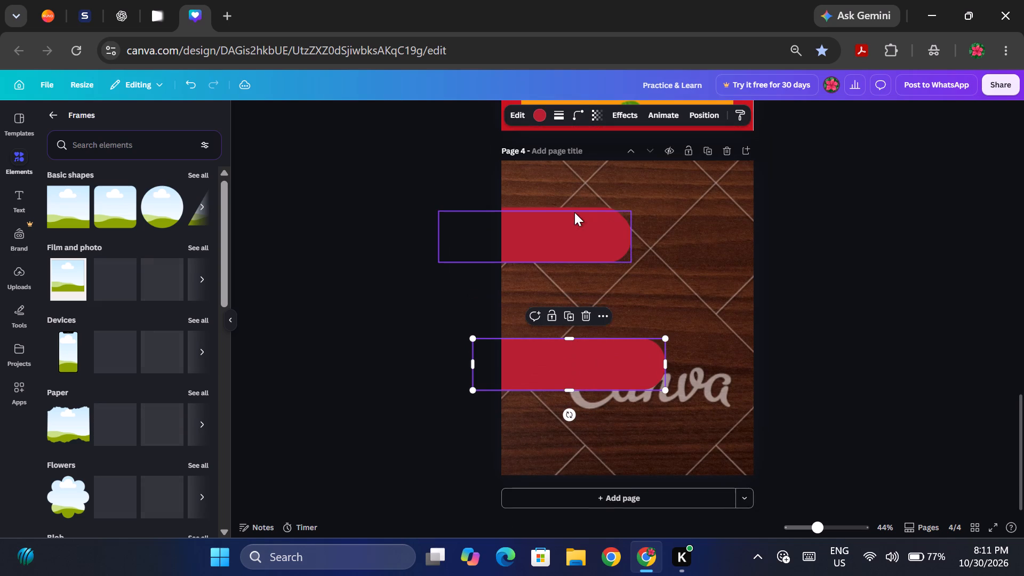
{"action": "left_click_drag", "start_coordinate": [574, 223], "coordinate": [715, 276]}
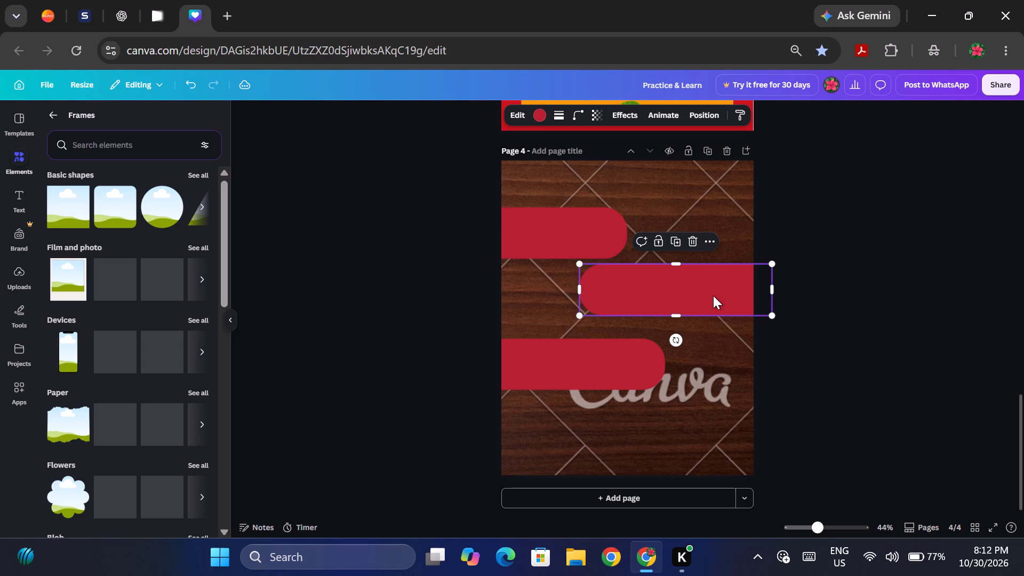
{"action": "left_click_drag", "start_coordinate": [711, 275], "coordinate": [711, 292]}
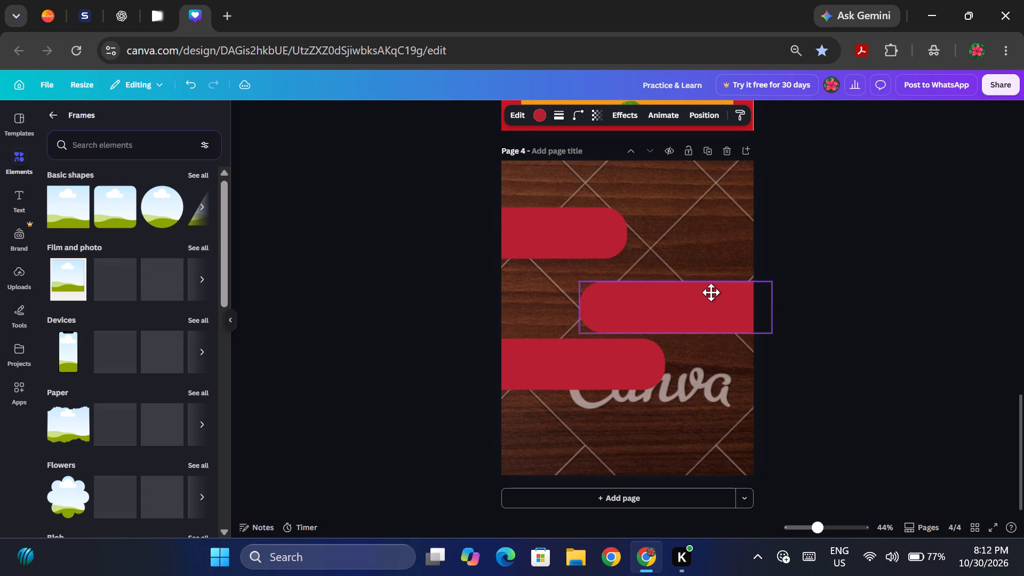
{"action": "left_click_drag", "start_coordinate": [711, 292], "coordinate": [711, 282]}
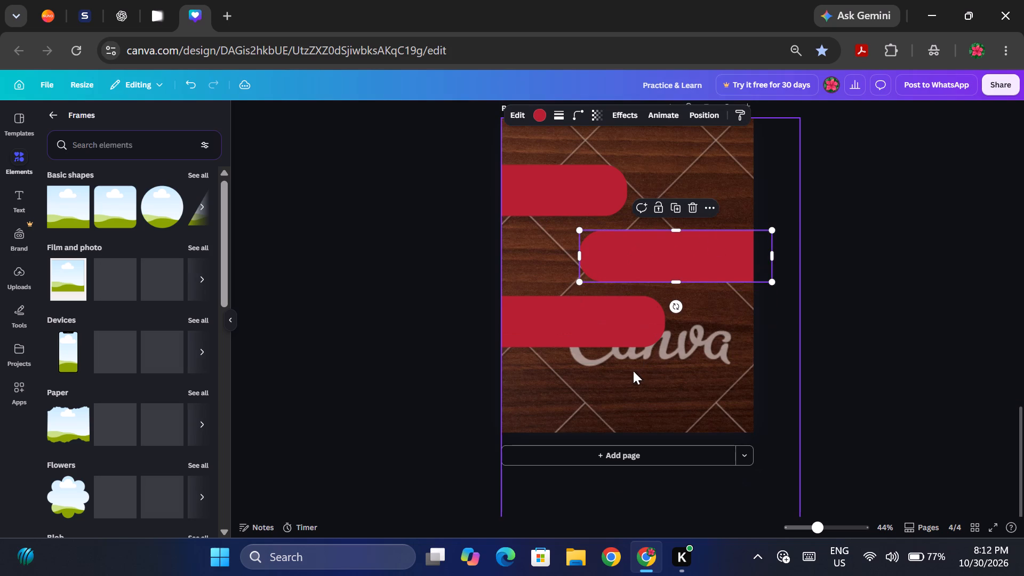
Duplicate the third red bar and place the copy below it, running off the page's right edge.
{"action": "left_click", "coordinate": [628, 342]}
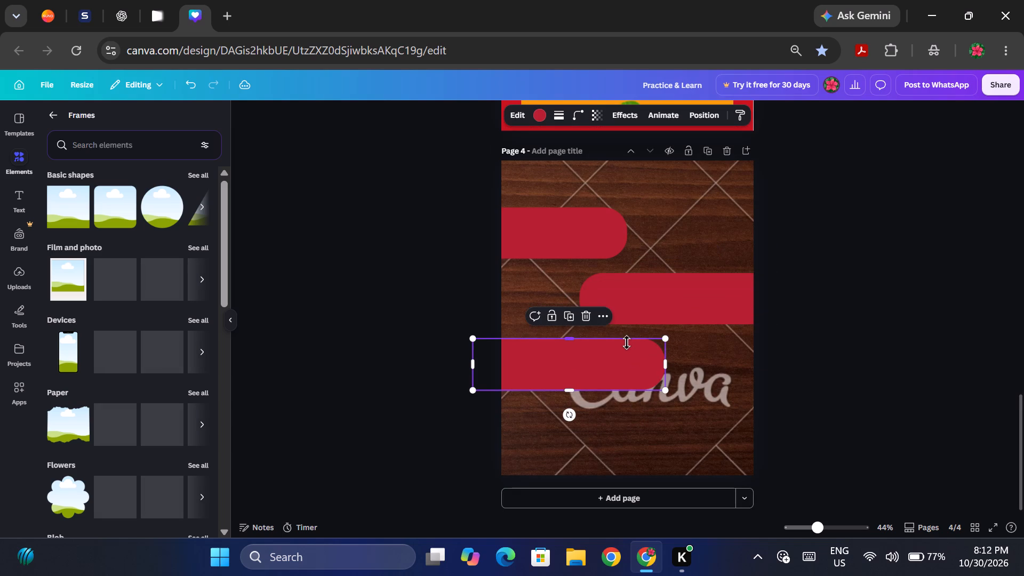
{"action": "key", "text": "ctrl+d"}
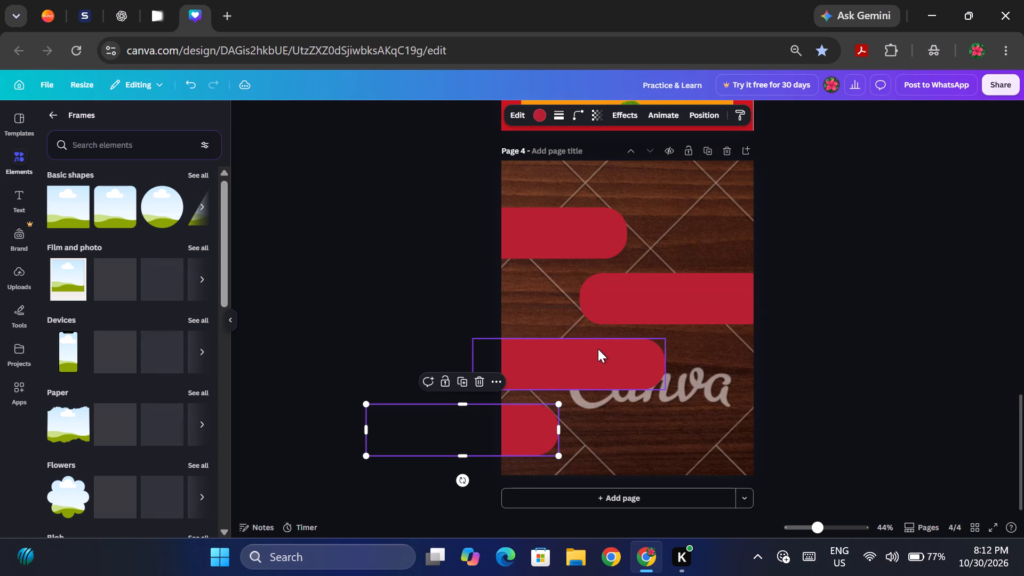
{"action": "left_click_drag", "start_coordinate": [531, 437], "coordinate": [642, 453]}
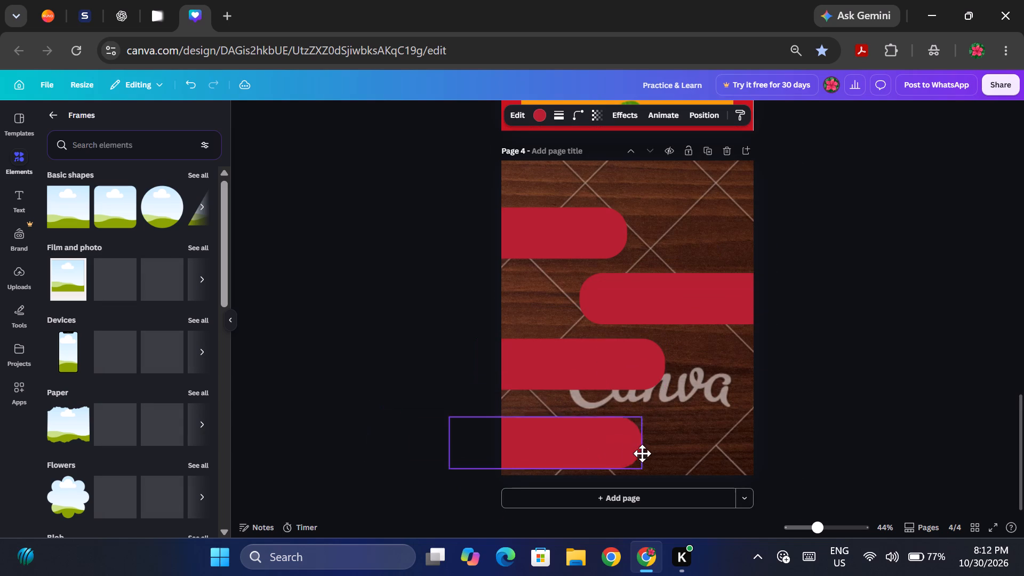
{"action": "left_click_drag", "start_coordinate": [642, 453], "coordinate": [778, 438]}
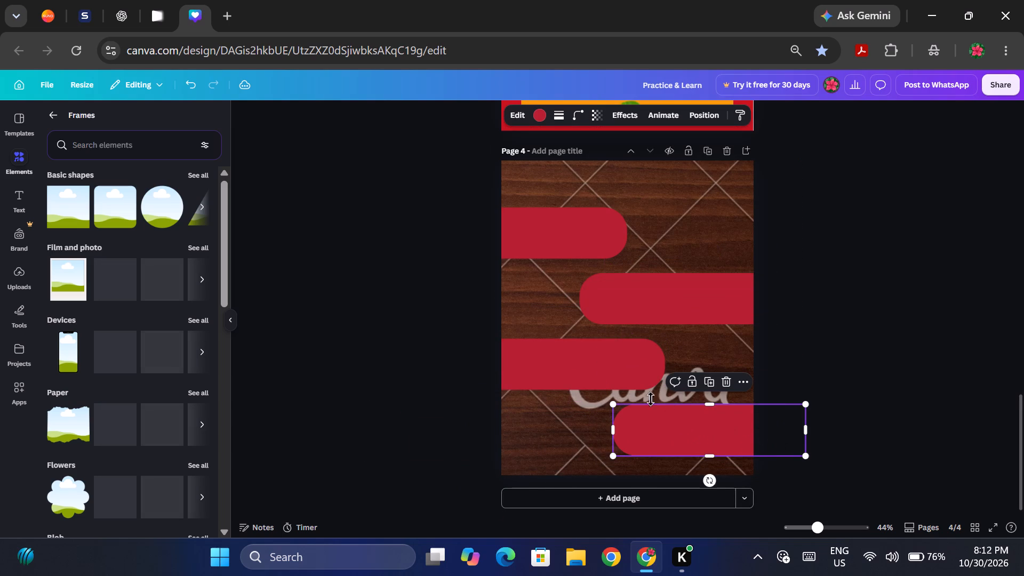
Move the fourth red bar slightly up, closer to the third bar.
{"action": "left_click", "coordinate": [609, 375]}
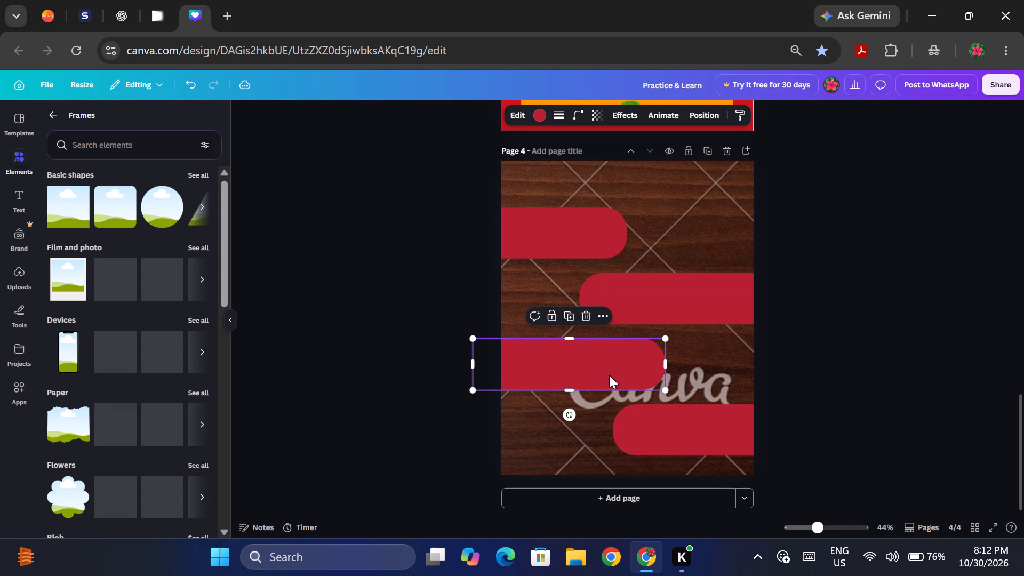
{"action": "left_click_drag", "start_coordinate": [695, 455], "coordinate": [695, 444]}
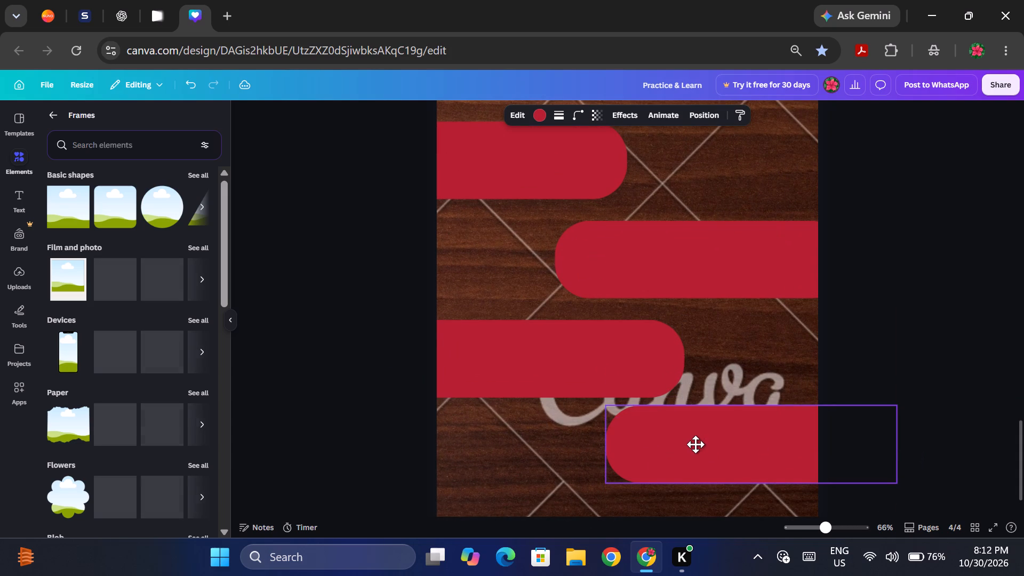
{"action": "left_click_drag", "start_coordinate": [695, 444], "coordinate": [606, 426]}
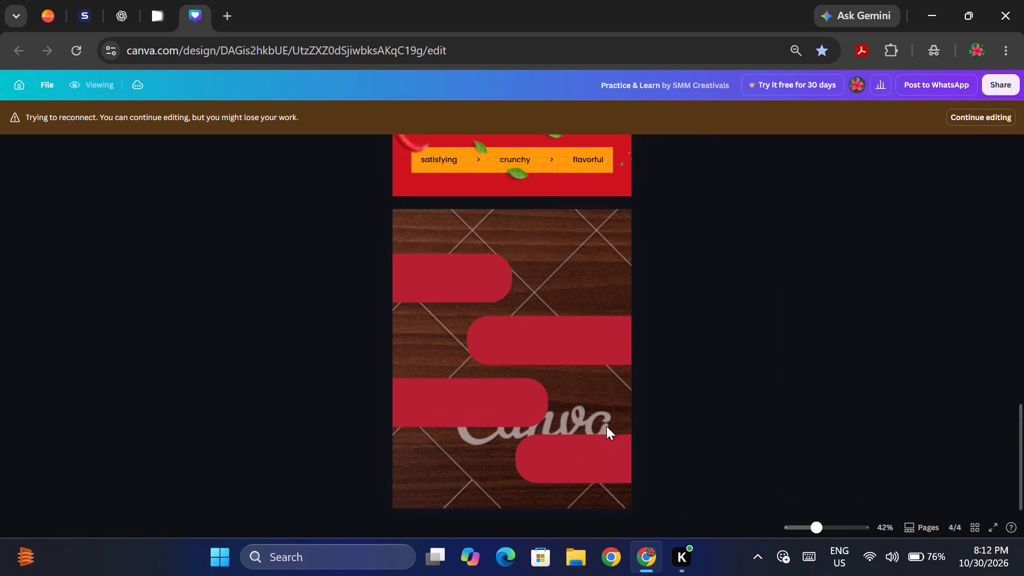
Resume editing the design after the connection interruption.
{"action": "left_click", "coordinate": [971, 122]}
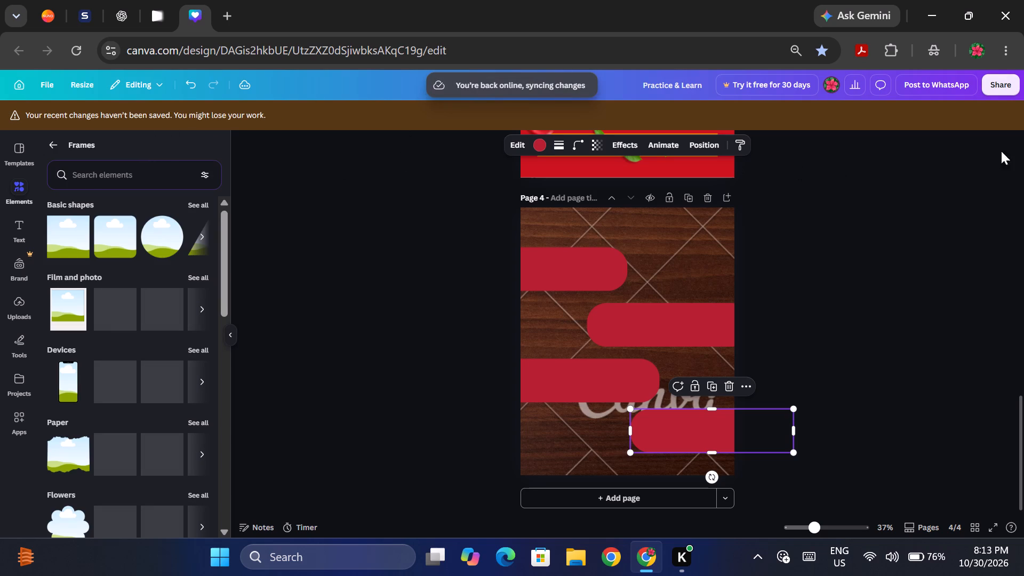
Move the fourth red bar left to align with the second bar, and lower it to match the spacing between the other bars.
{"action": "left_click", "coordinate": [916, 211]}
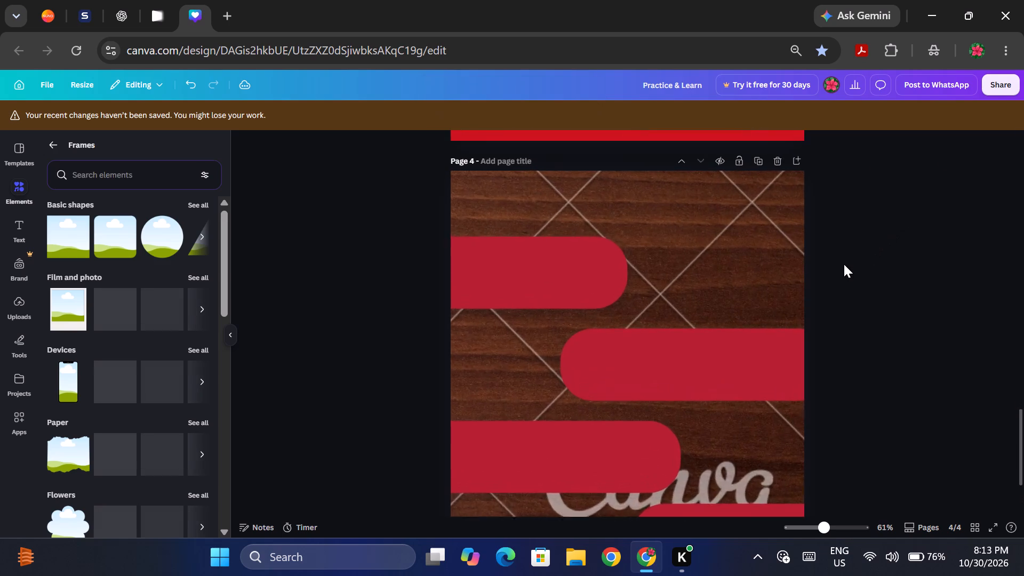
{"action": "scroll", "coordinate": [844, 264], "scroll_direction": "down", "scroll_amount": 2}
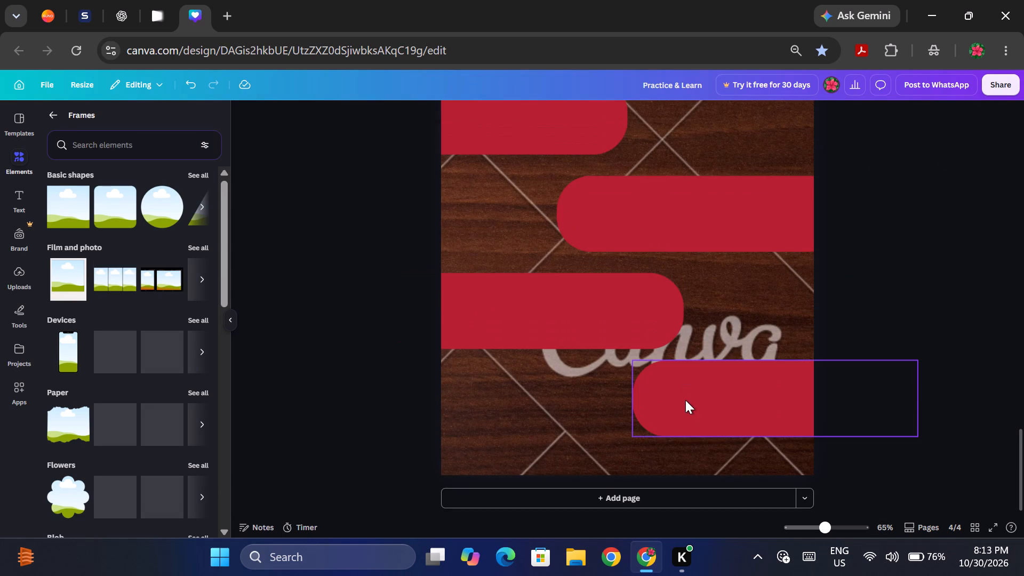
{"action": "left_click_drag", "start_coordinate": [685, 400], "coordinate": [607, 394]}
{"action": "key", "text": "Down"}
{"action": "key", "text": "Down"}
{"action": "key", "text": "Down"}
{"action": "key", "text": "Down"}
{"action": "key", "text": "Down"}
{"action": "key", "text": "Down"}
{"action": "key", "text": "Down"}
{"action": "key", "text": "Down"}
{"action": "key", "text": "Down"}
{"action": "key", "text": "Down"}
{"action": "key", "text": "Down"}
{"action": "key", "text": "Down"}
{"action": "key", "text": "Down"}
{"action": "key", "text": "Down"}
{"action": "key", "text": "Down"}
{"action": "key", "text": "Down"}
{"action": "key", "text": "Down"}
{"action": "key", "text": "Down"}
{"action": "key", "text": "Down"}
{"action": "key", "text": "Down"}
{"action": "key", "text": "Down"}
{"action": "key", "text": "Down"}
{"action": "key", "text": "Down"}
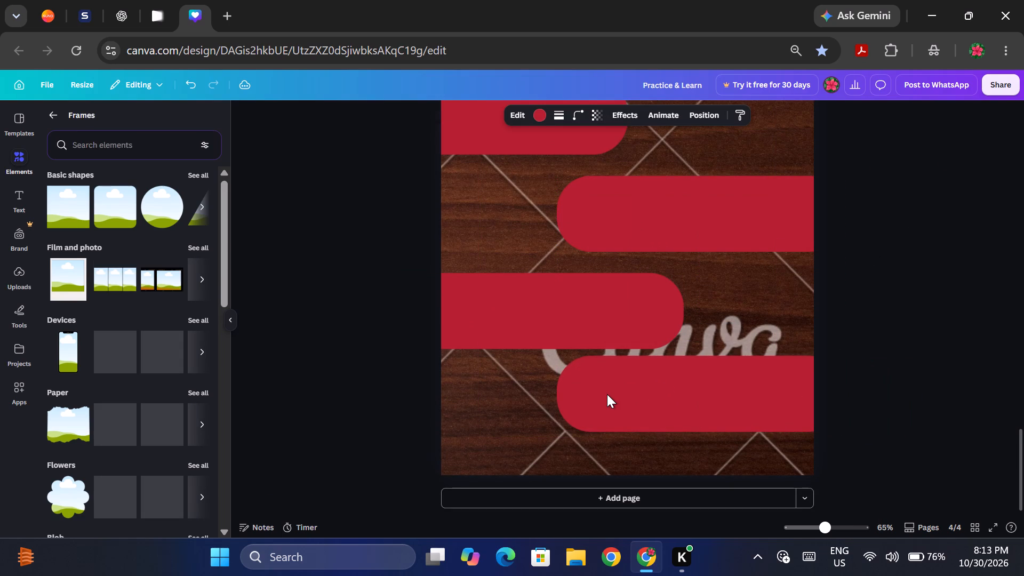
{"action": "key", "text": "Up"}
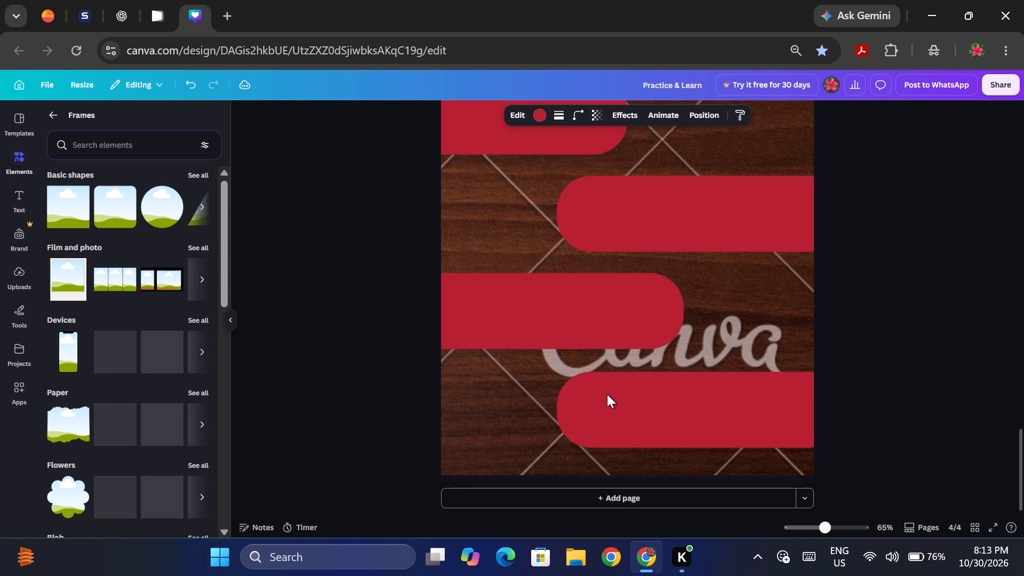
{"action": "key", "text": "Up"}
{"action": "key", "text": "Up"}
{"action": "key", "text": "Up"}
{"action": "key", "text": "Up"}
{"action": "key", "text": "Up"}
{"action": "key", "text": "Up"}
{"action": "key", "text": "Down"}
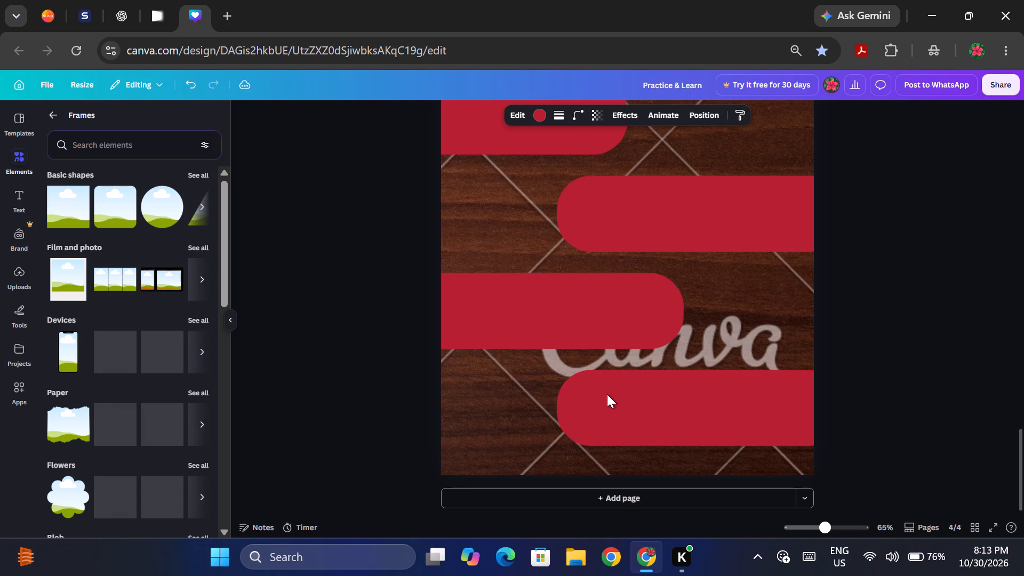
{"action": "key", "text": "Down"}
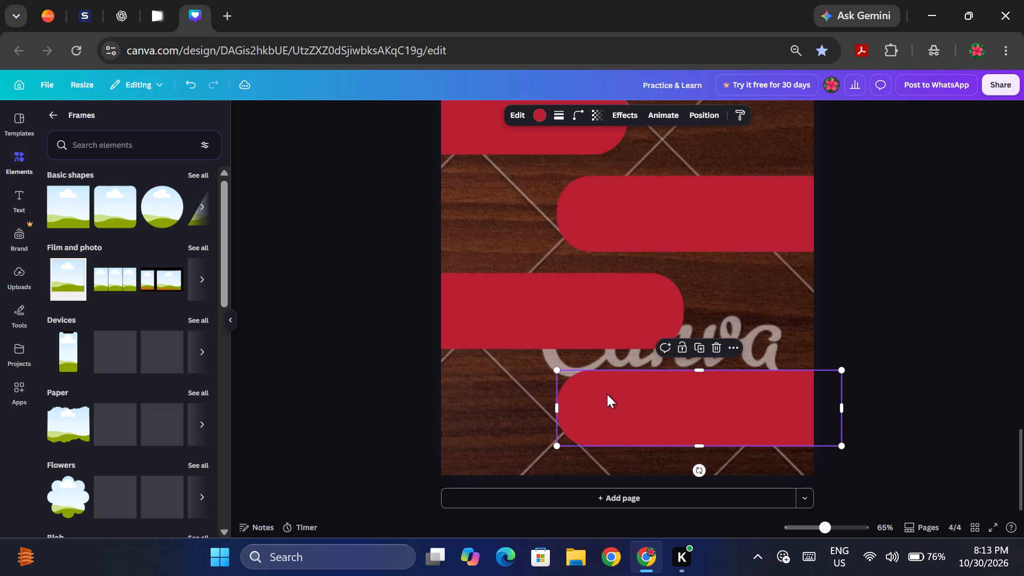
Shift the fourth red bar right until its rounded end lines up with the end of the first bar.
{"action": "key", "text": "Right"}
{"action": "key", "text": "Right"}
{"action": "key", "text": "Right"}
{"action": "key", "text": "Right"}
{"action": "key", "text": "Right"}
{"action": "key", "text": "Right"}
{"action": "key", "text": "Right"}
{"action": "key", "text": "Right"}
{"action": "key", "text": "Right"}
{"action": "key", "text": "Right"}
{"action": "key", "text": "Right"}
{"action": "key", "text": "Right"}
{"action": "key", "text": "Right"}
{"action": "key", "text": "Right"}
{"action": "key", "text": "Right"}
{"action": "key", "text": "Right"}
{"action": "key", "text": "Right"}
{"action": "key", "text": "Right"}
{"action": "key", "text": "Right"}
{"action": "key", "text": "Right"}
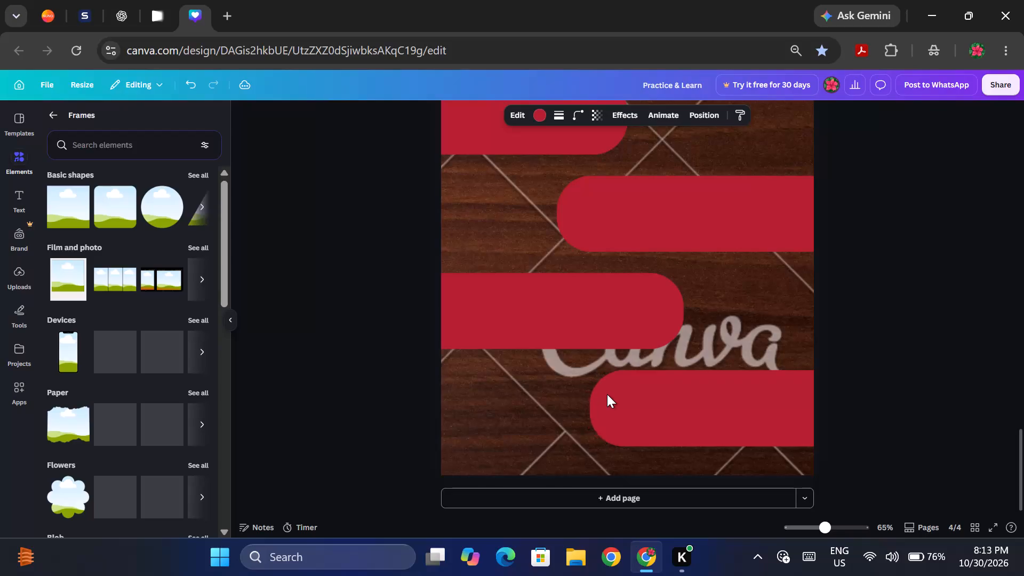
{"action": "scroll", "coordinate": [607, 394], "scroll_direction": "up", "scroll_amount": 1}
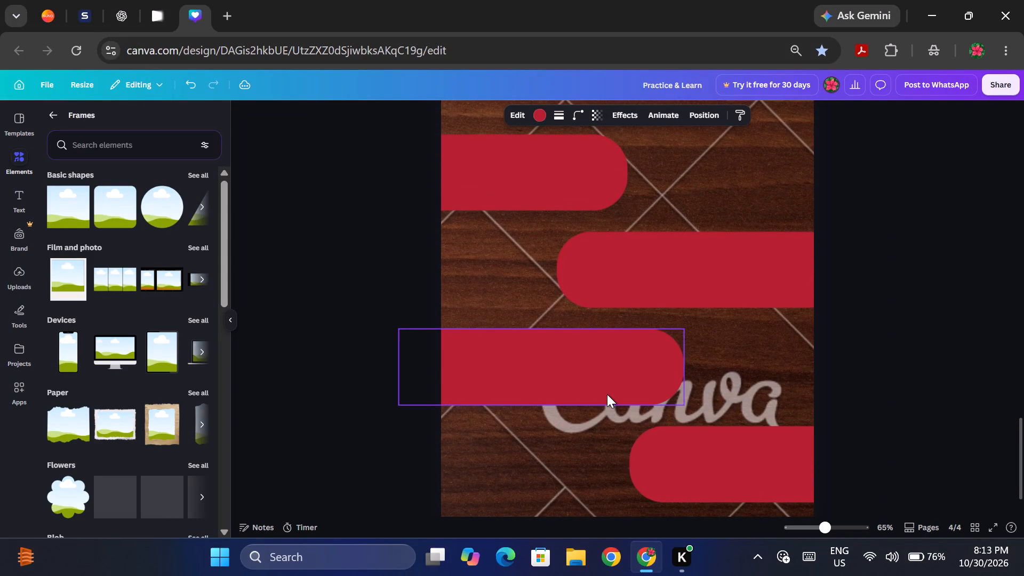
{"action": "key", "text": "Left"}
{"action": "key", "text": "Left"}
{"action": "key", "text": "Left"}
{"action": "key", "text": "Left"}
{"action": "key", "text": "Left"}
{"action": "key", "text": "Left"}
{"action": "key", "text": "Left"}
{"action": "key", "text": "Left"}
{"action": "key", "text": "Left"}
{"action": "key", "text": "Left"}
{"action": "key", "text": "Left"}
{"action": "key", "text": "Left"}
{"action": "key", "text": "Left"}
{"action": "key", "text": "Left"}
{"action": "key", "text": "Left"}
{"action": "key", "text": "Left"}
{"action": "key", "text": "Left"}
{"action": "key", "text": "Left"}
{"action": "key", "text": "Left"}
{"action": "key", "text": "Left"}
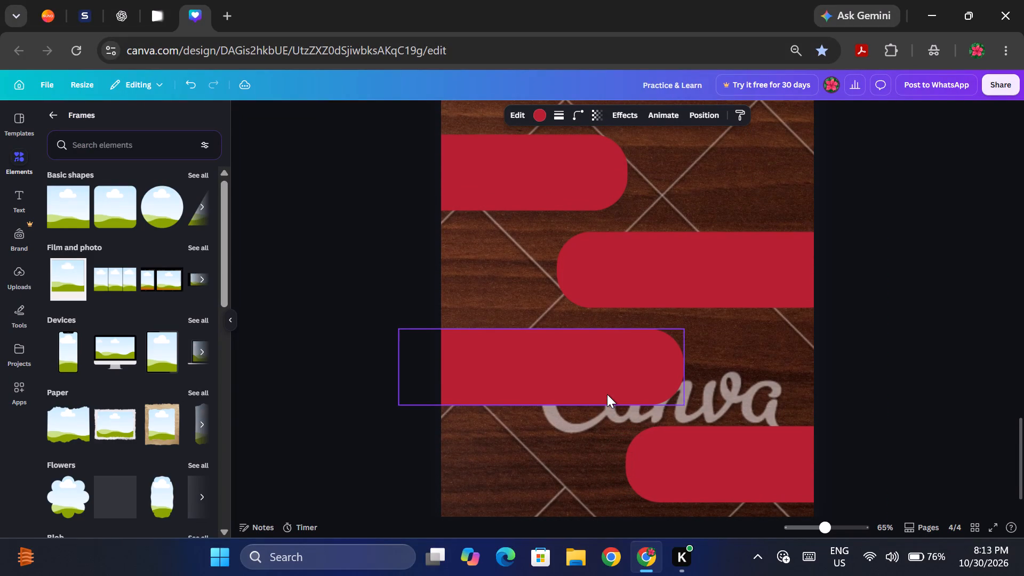
{"action": "key", "text": "Right"}
{"action": "key", "text": "Right"}
{"action": "key", "text": "Right"}
{"action": "key", "text": "Right"}
{"action": "key", "text": "Right"}
{"action": "key", "text": "Right"}
{"action": "key", "text": "Right"}
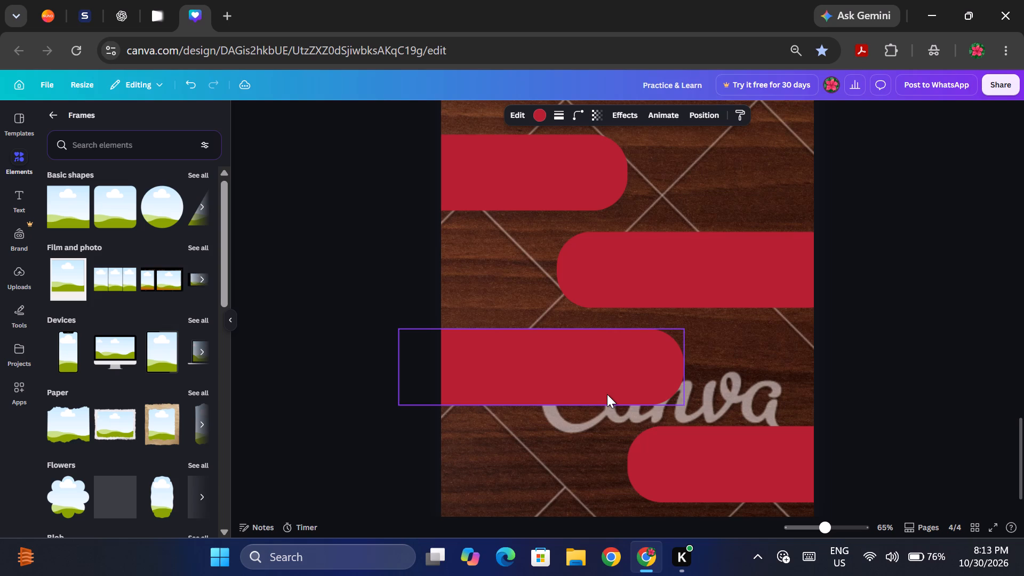
{"action": "key", "text": "Right"}
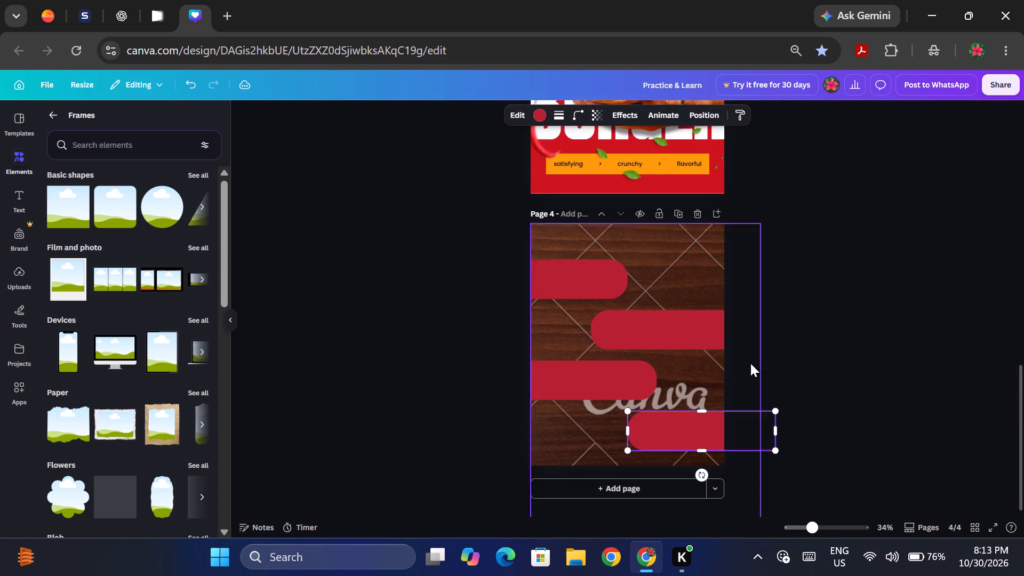
Select all four red bars and move them together slightly down the page.
{"action": "left_click", "coordinate": [769, 310]}
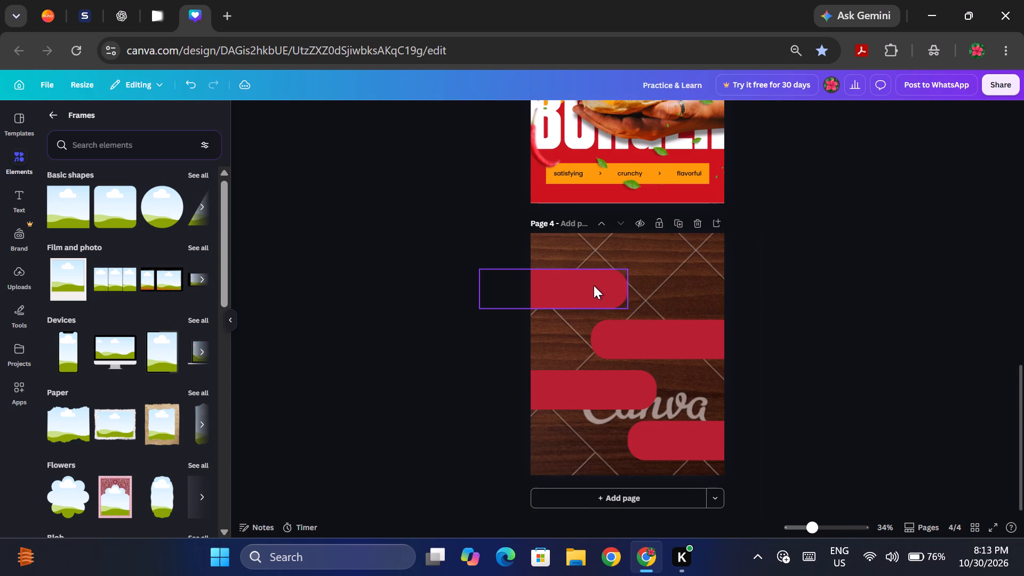
{"action": "left_click", "coordinate": [594, 286]}
{"action": "left_click", "coordinate": [630, 346], "text": "shift"}
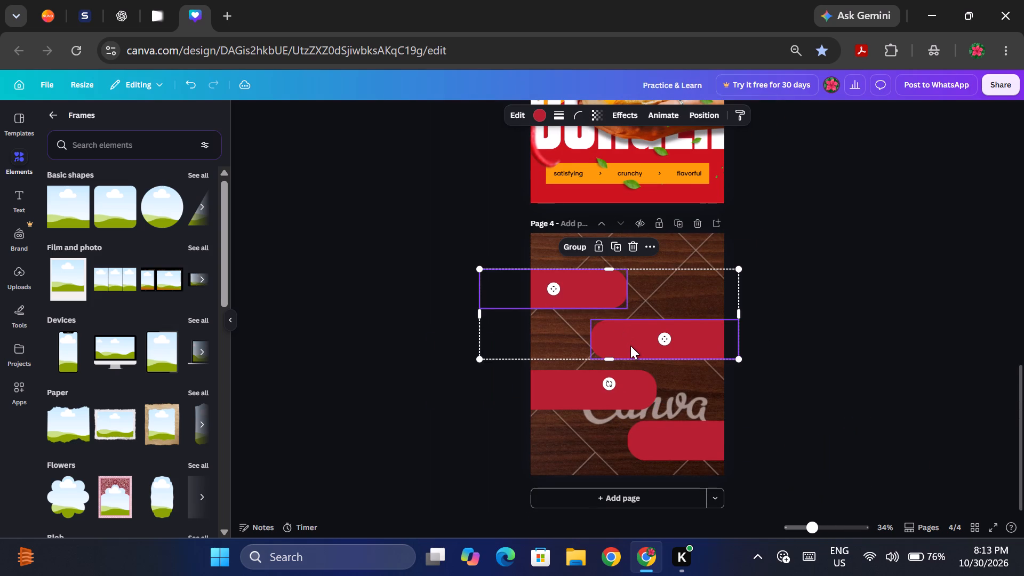
{"action": "left_click", "coordinate": [601, 390], "text": "shift"}
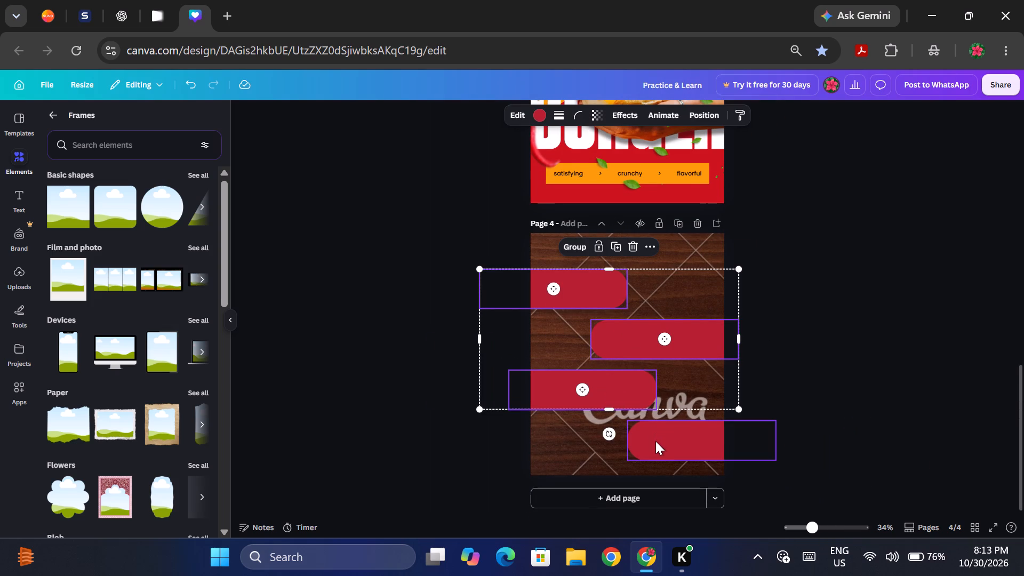
{"action": "left_click", "coordinate": [655, 442], "text": "shift"}
{"action": "key", "text": "Down"}
{"action": "key", "text": "Down"}
{"action": "key", "text": "Down"}
{"action": "key", "text": "Down"}
{"action": "key", "text": "Down"}
{"action": "key", "text": "Down"}
{"action": "key", "text": "Down"}
{"action": "key", "text": "Down"}
{"action": "key", "text": "Down"}
{"action": "key", "text": "Down"}
{"action": "key", "text": "Down"}
{"action": "key", "text": "Down"}
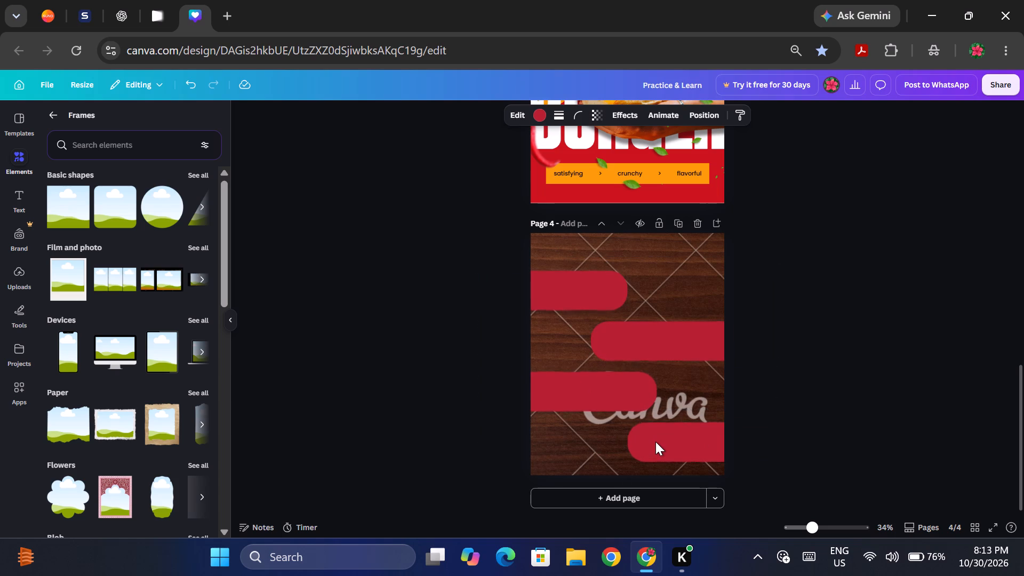
{"action": "key", "text": "Down"}
{"action": "key", "text": "Down"}
{"action": "key", "text": "Down"}
{"action": "key", "text": "Down"}
{"action": "key", "text": "Down"}
{"action": "key", "text": "Down"}
{"action": "key", "text": "Down"}
{"action": "key", "text": "Down"}
{"action": "key", "text": "Down"}
{"action": "key", "text": "Down"}
{"action": "key", "text": "Down"}
{"action": "key", "text": "Down"}
{"action": "key", "text": "Down"}
{"action": "key", "text": "Down"}
{"action": "key", "text": "Down"}
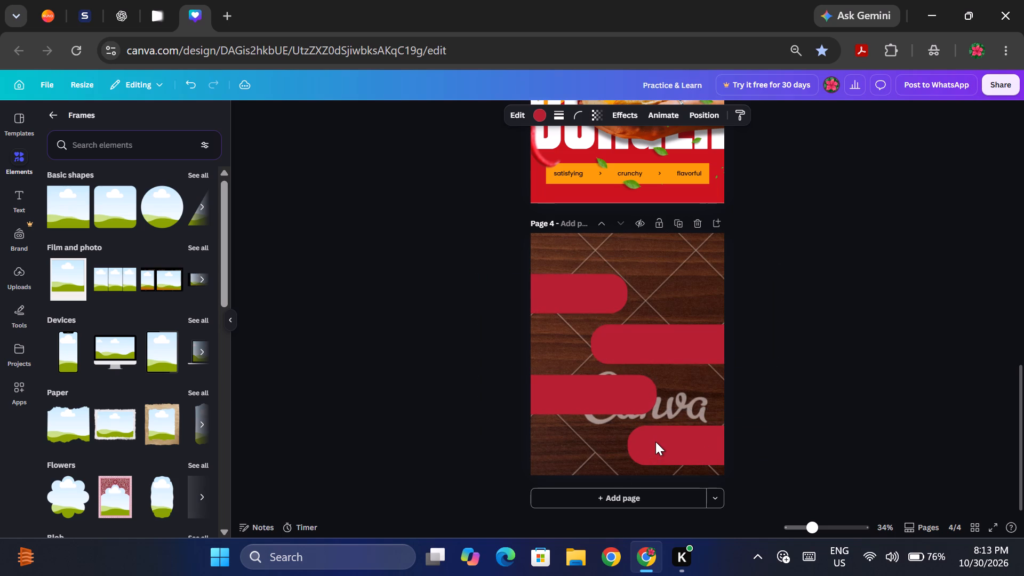
{"action": "key", "text": "Down"}
{"action": "key", "text": "Down"}
{"action": "left_click", "coordinate": [879, 356]}
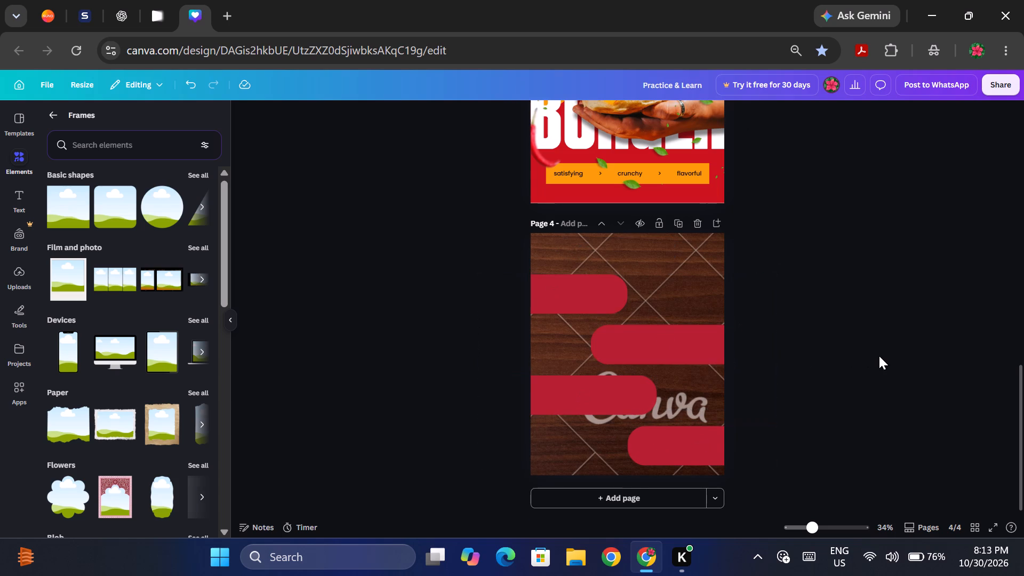
Add a circular frame from the basic shapes to page 4.
{"action": "left_click", "coordinate": [173, 228]}
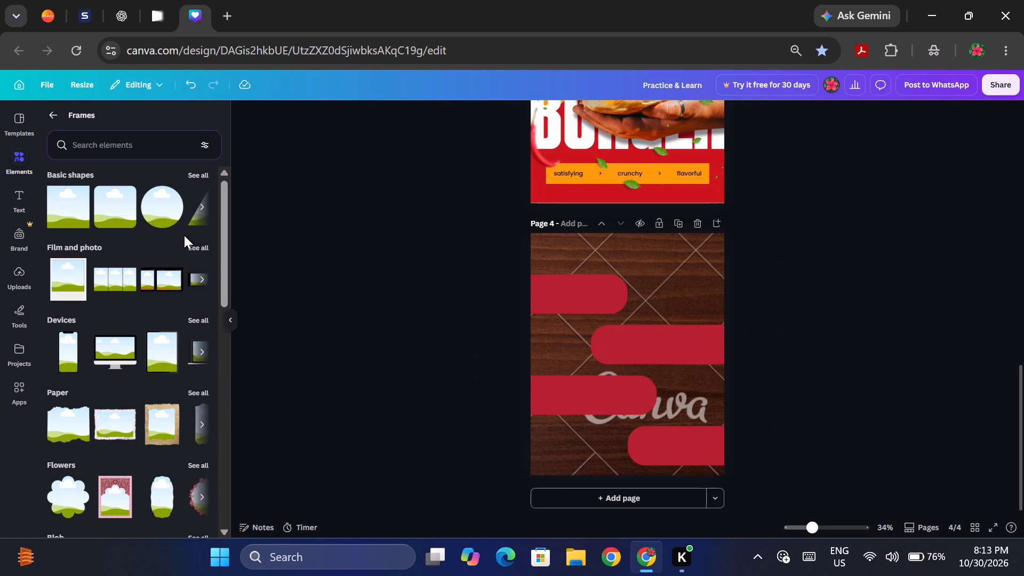
{"action": "left_click", "coordinate": [154, 201]}
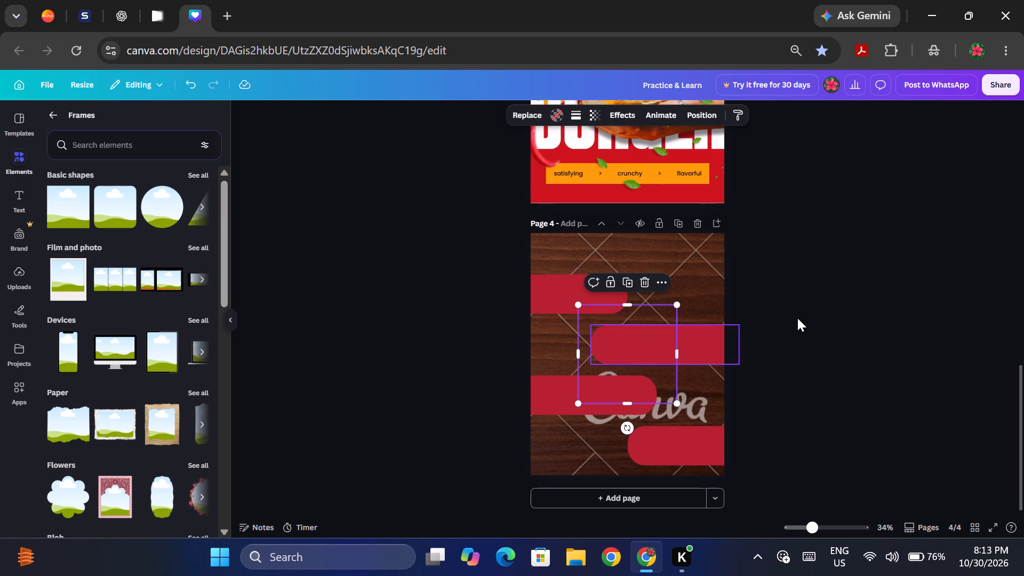
{"action": "left_click", "coordinate": [829, 317]}
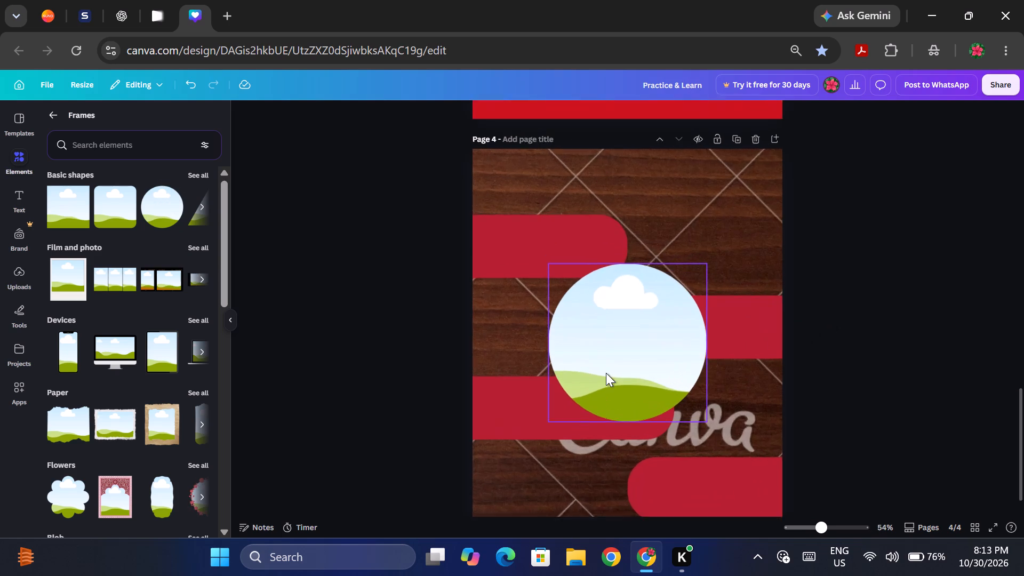
Recolour the top bar from a colour search for beige, trying several swatches and settling on the tan in Skateboarding in Snow.
{"action": "left_click", "coordinate": [544, 194]}
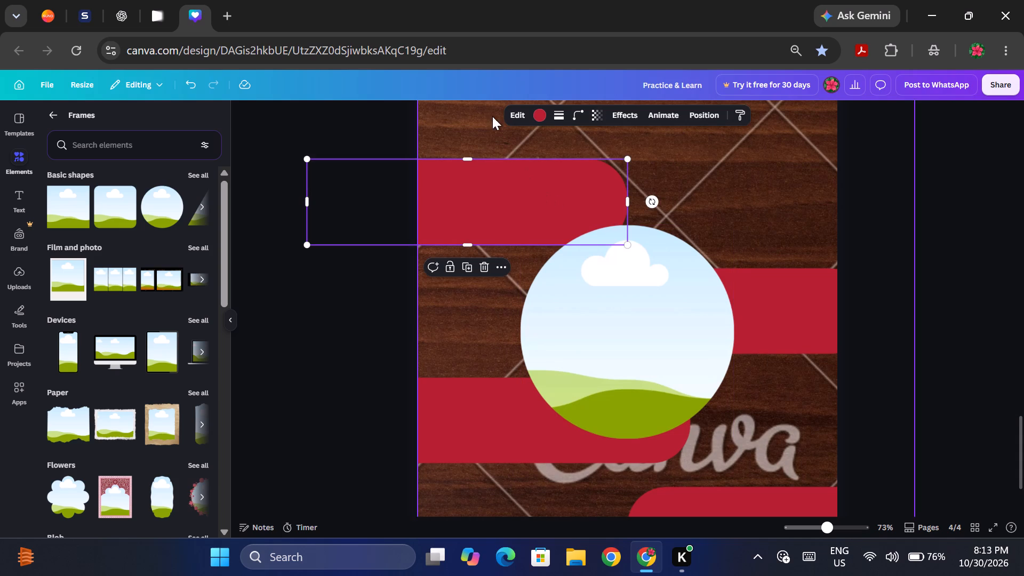
{"action": "left_click", "coordinate": [534, 109]}
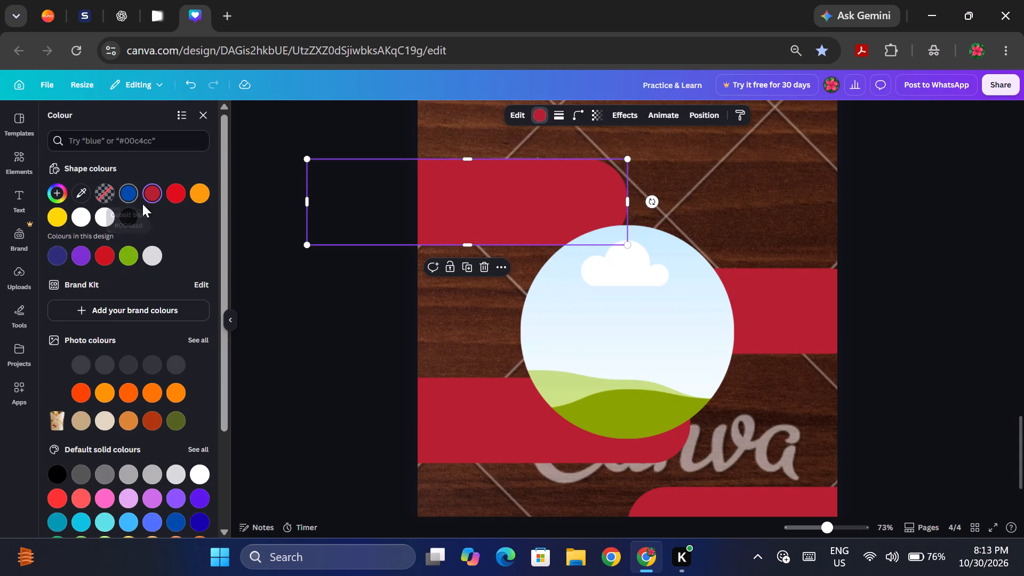
{"action": "left_click", "coordinate": [97, 137]}
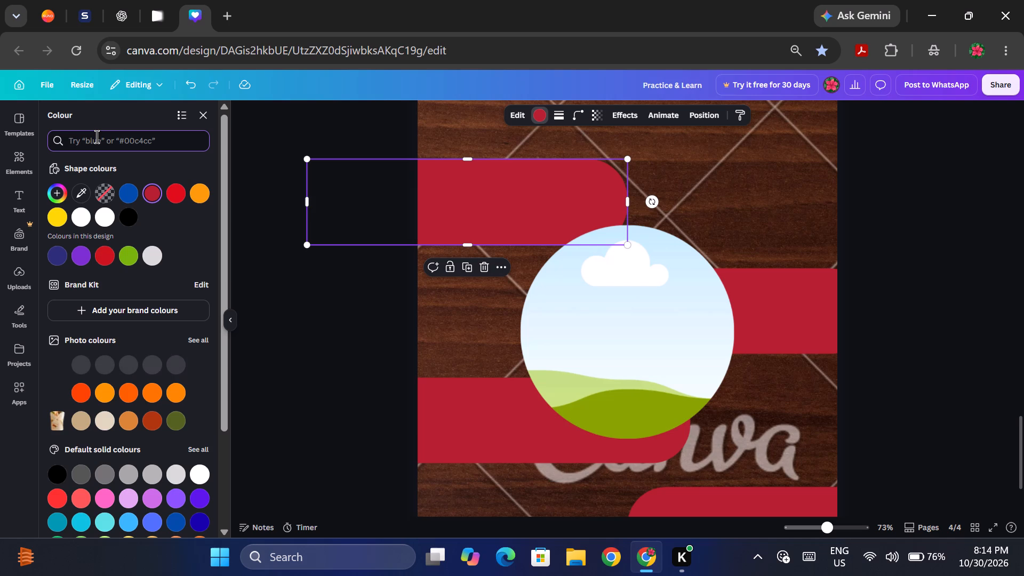
{"action": "type", "text": "beige"}
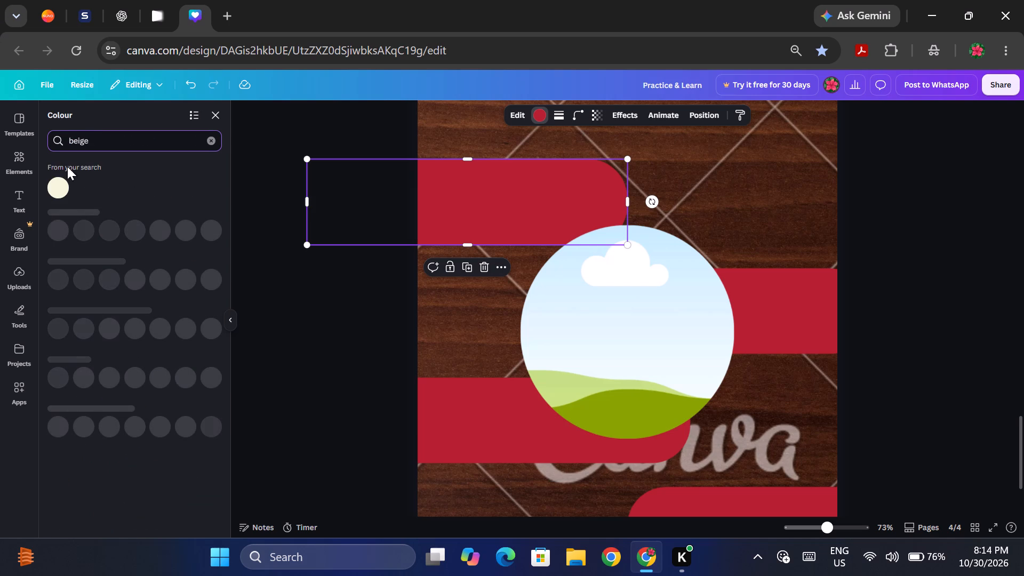
{"action": "left_click", "coordinate": [50, 189]}
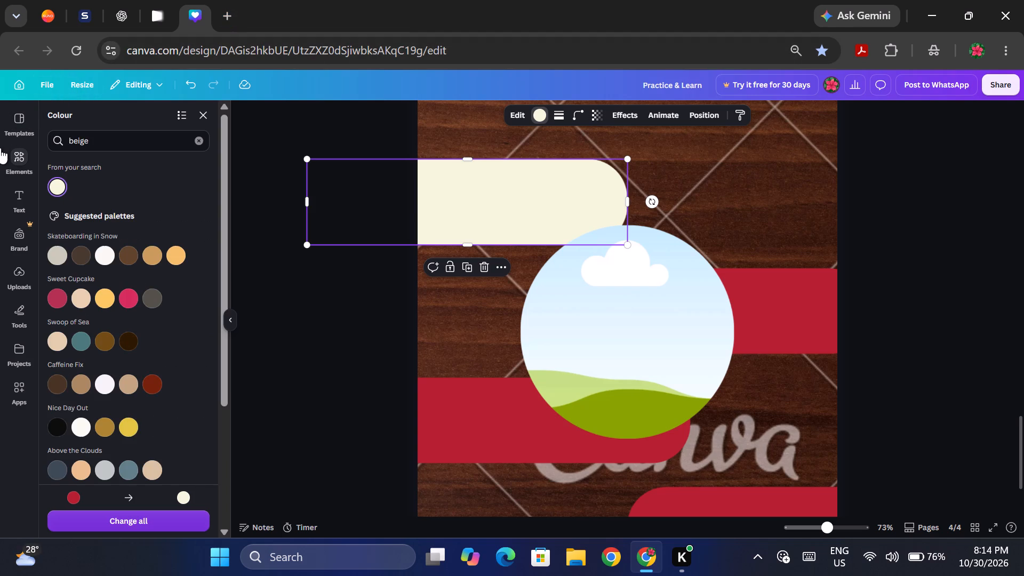
{"action": "left_click", "coordinate": [58, 259]}
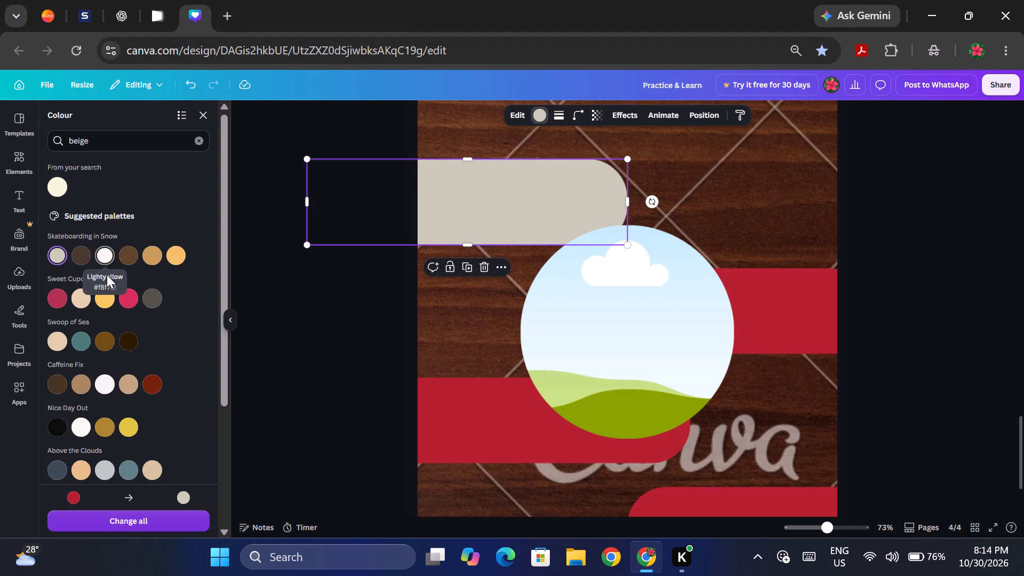
{"action": "left_click", "coordinate": [84, 391]}
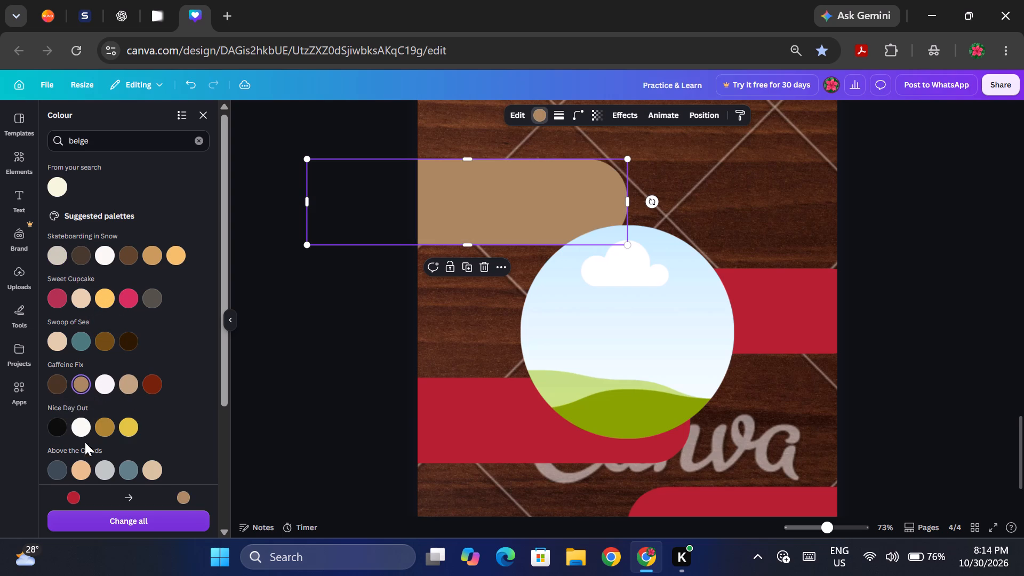
{"action": "left_click", "coordinate": [57, 470]}
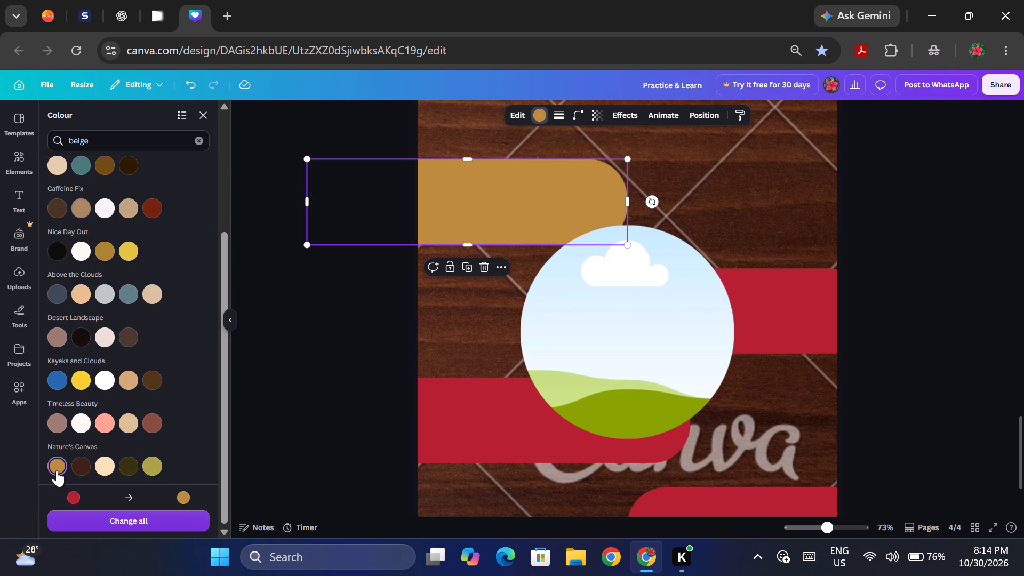
{"action": "scroll", "coordinate": [108, 431], "scroll_direction": "down", "scroll_amount": 3}
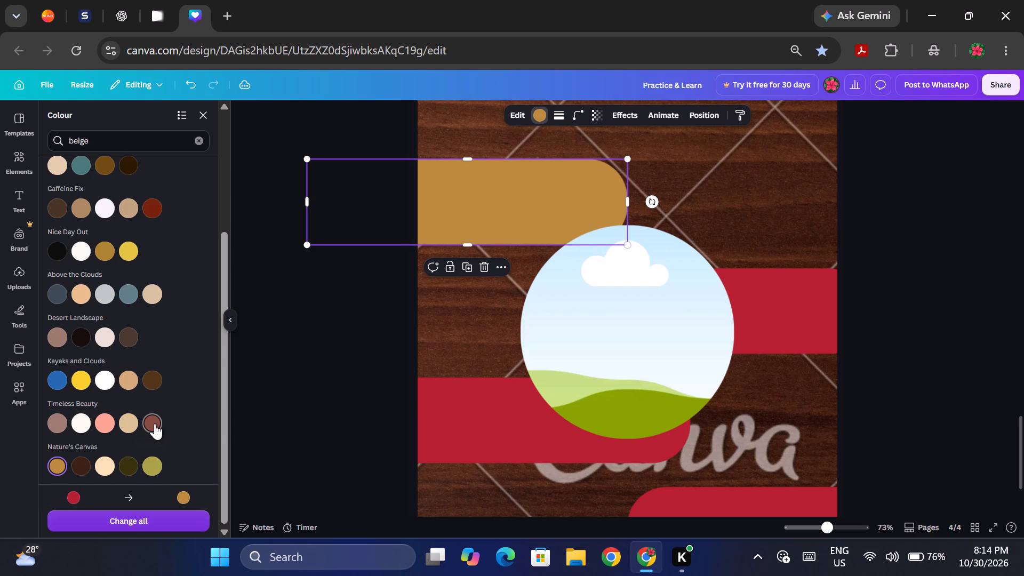
{"action": "left_click", "coordinate": [155, 423]}
{"action": "scroll", "coordinate": [151, 398], "scroll_direction": "up", "scroll_amount": 6}
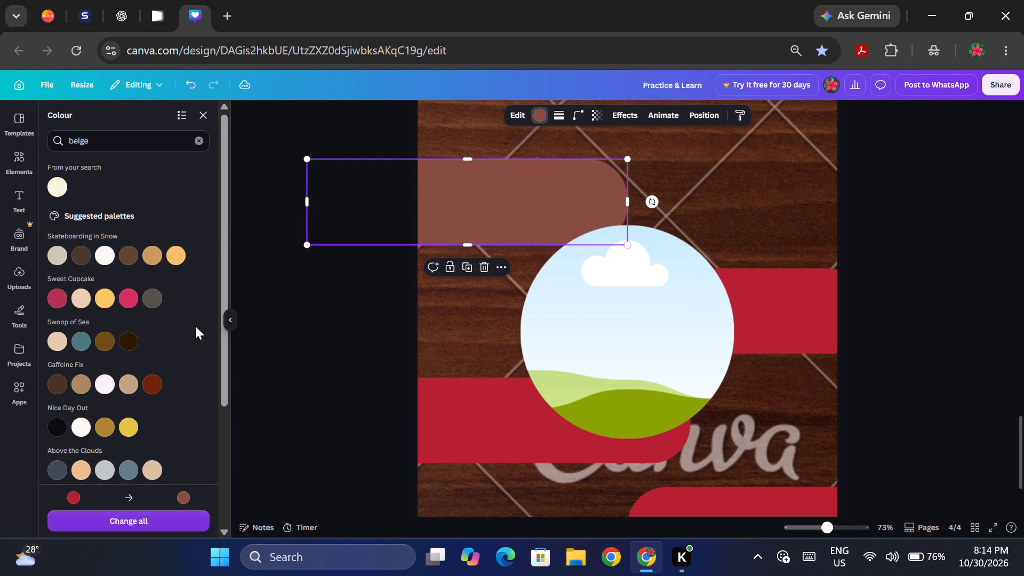
{"action": "left_click", "coordinate": [153, 258]}
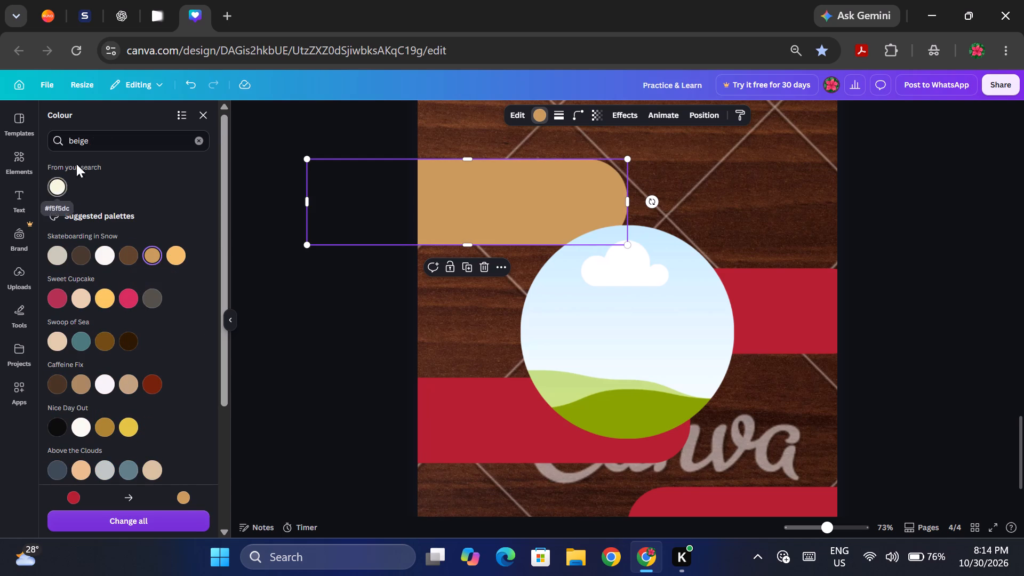
Search the colours for off white for the top bar.
{"action": "left_click_drag", "start_coordinate": [118, 144], "coordinate": [39, 145]}
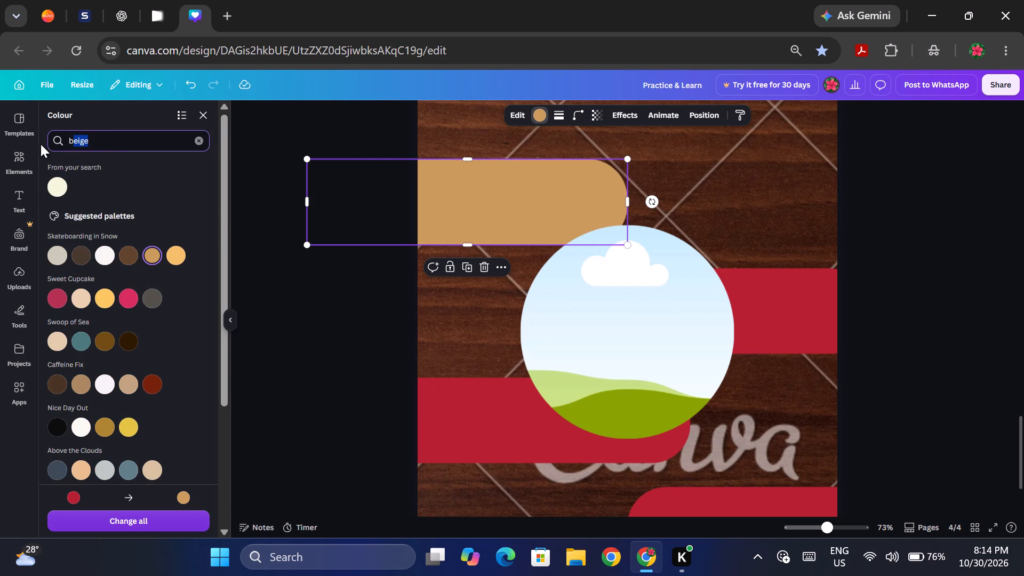
{"action": "type", "text": "off"}
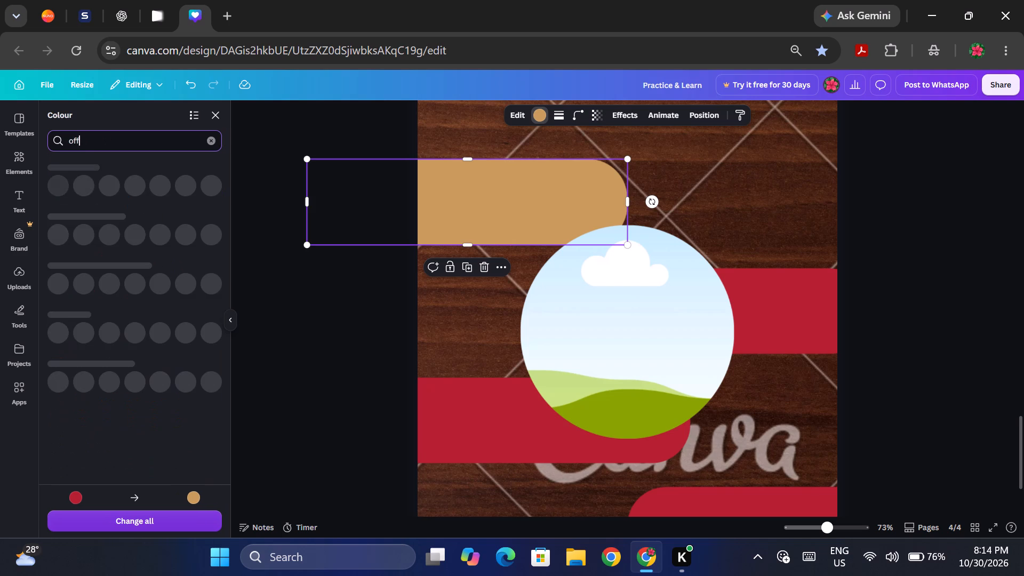
{"action": "key", "text": "w"}
{"action": "key", "text": "BackSpace"}
{"action": "key", "text": "space"}
{"action": "type", "text": "w"}
{"action": "type", "text": "hite"}
{"action": "key", "text": "Return"}
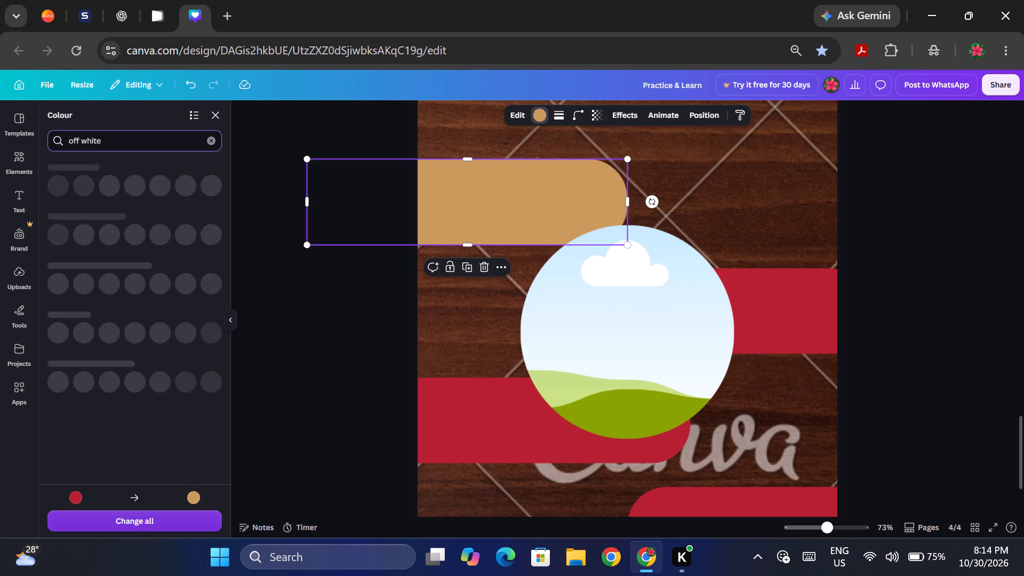
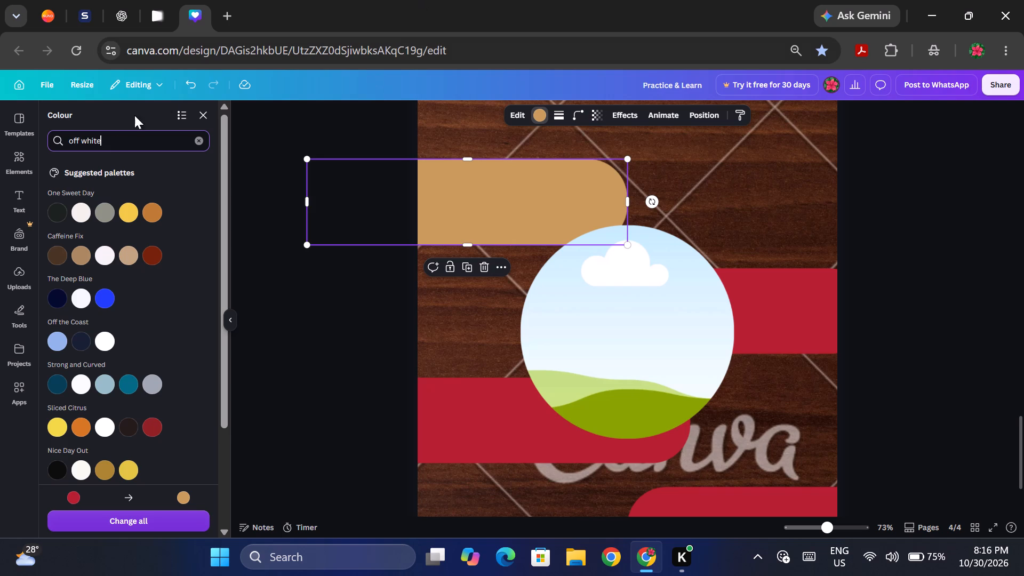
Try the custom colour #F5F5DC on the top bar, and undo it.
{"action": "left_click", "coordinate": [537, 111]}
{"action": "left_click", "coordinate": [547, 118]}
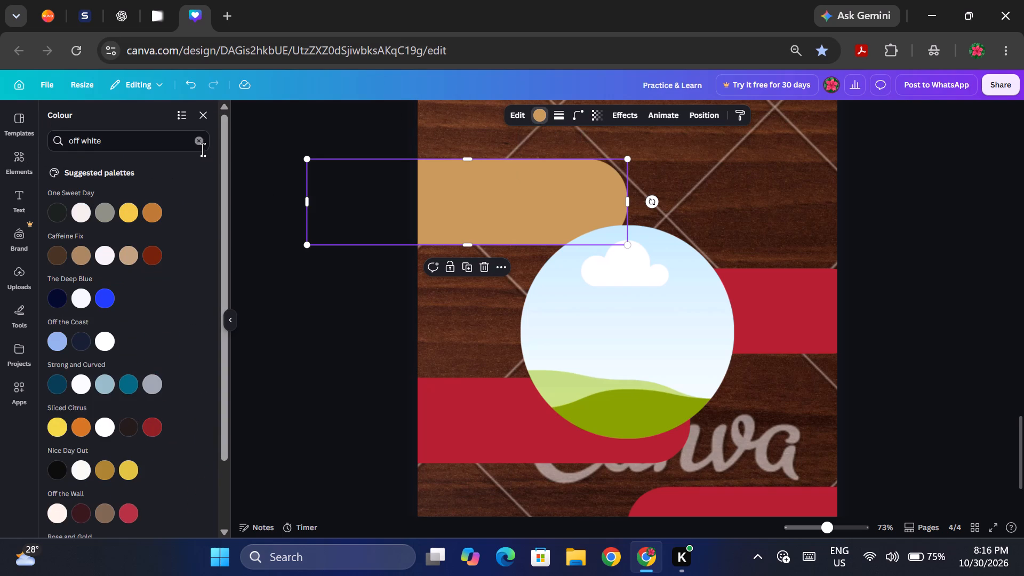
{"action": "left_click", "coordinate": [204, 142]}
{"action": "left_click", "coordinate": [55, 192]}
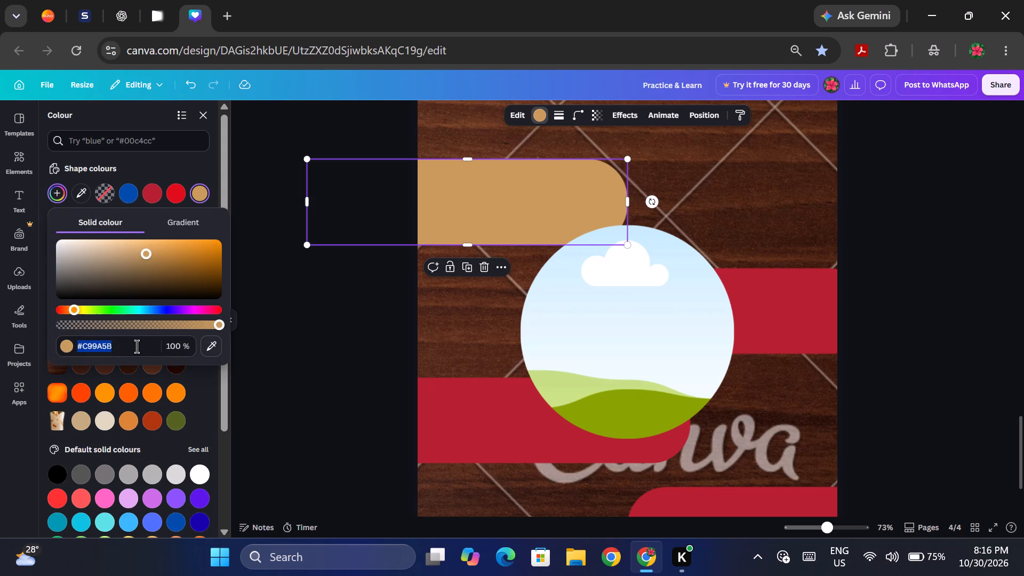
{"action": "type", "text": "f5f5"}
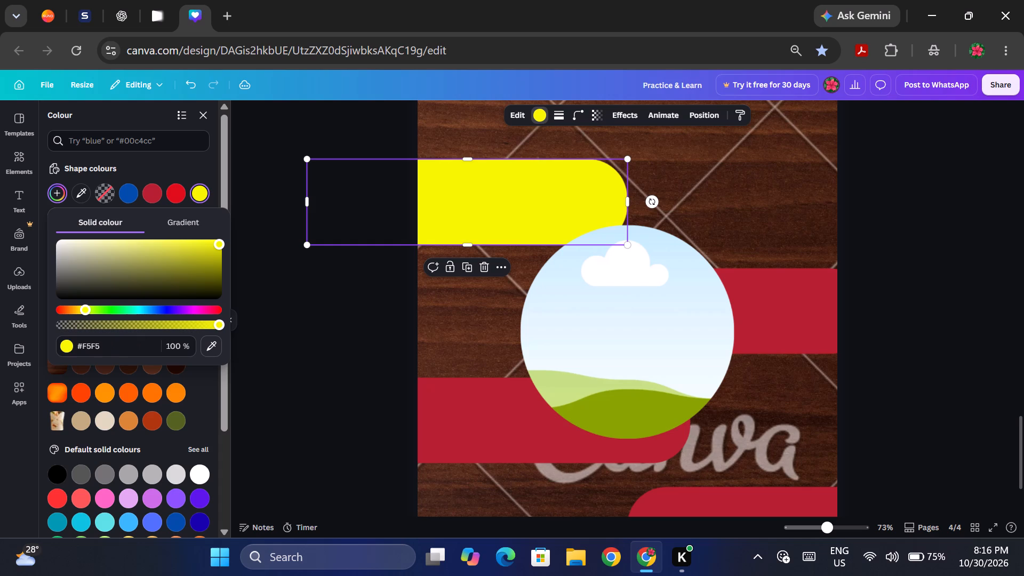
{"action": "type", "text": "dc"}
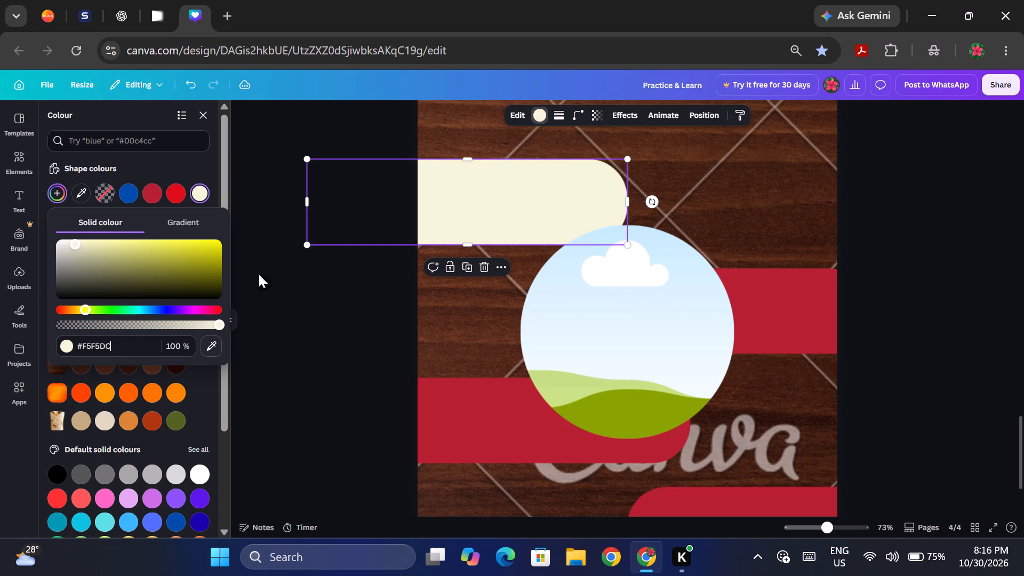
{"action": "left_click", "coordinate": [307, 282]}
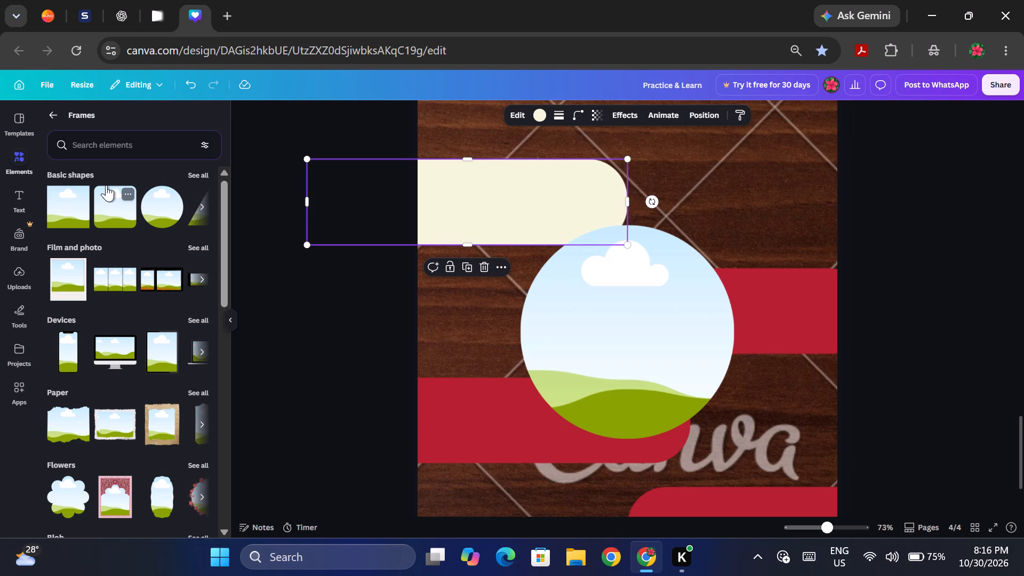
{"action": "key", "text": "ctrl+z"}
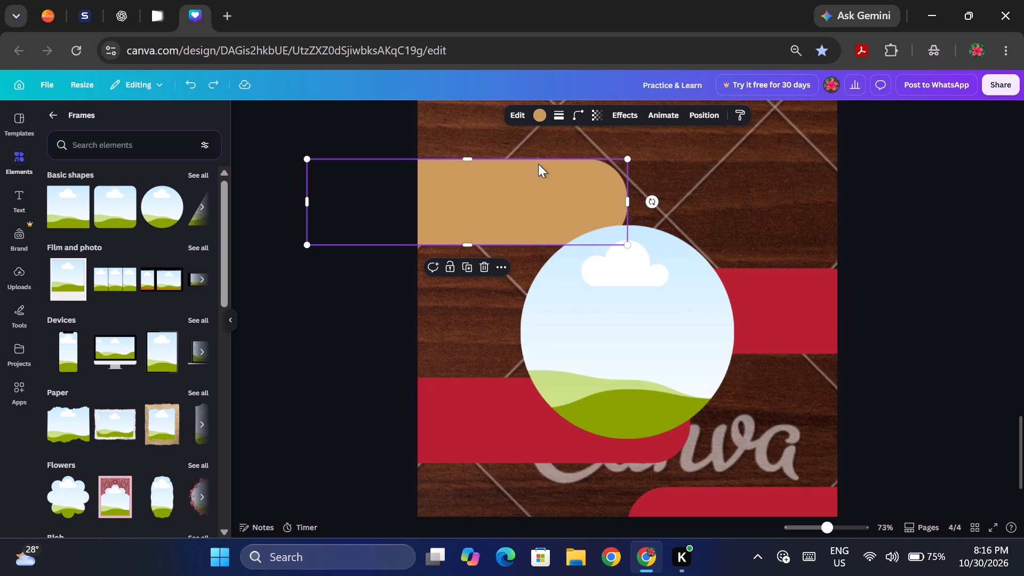
Recolour the three remaining red bars with the top bar's tan, #C99A5B, from the shape colours.
{"action": "left_click", "coordinate": [775, 286]}
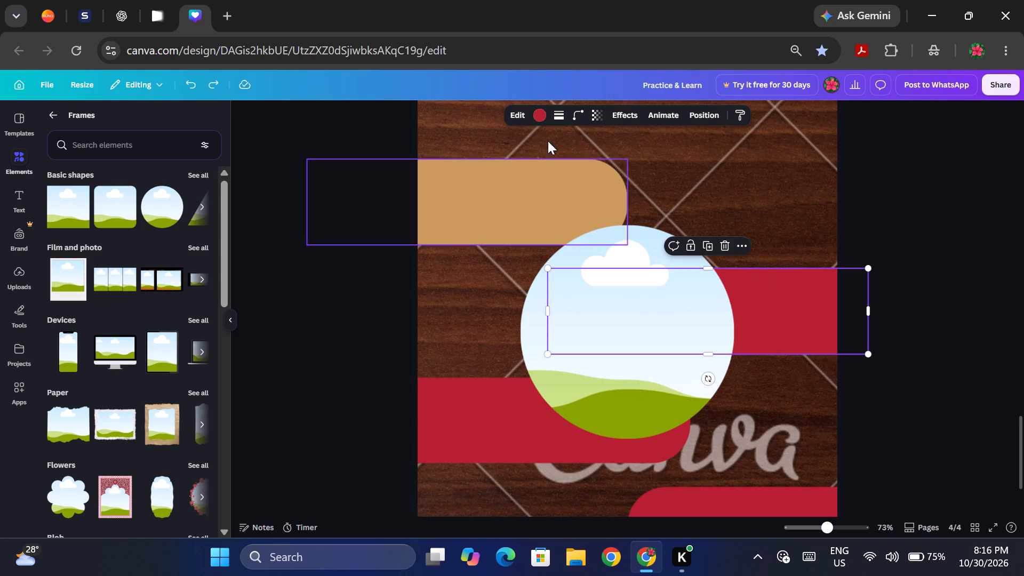
{"action": "left_click", "coordinate": [537, 118]}
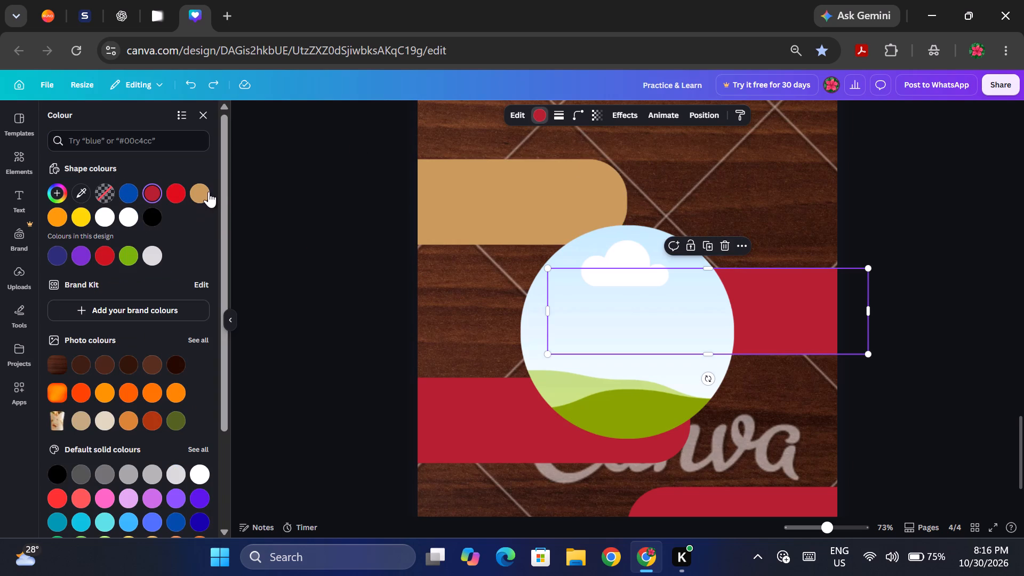
{"action": "left_click", "coordinate": [207, 191]}
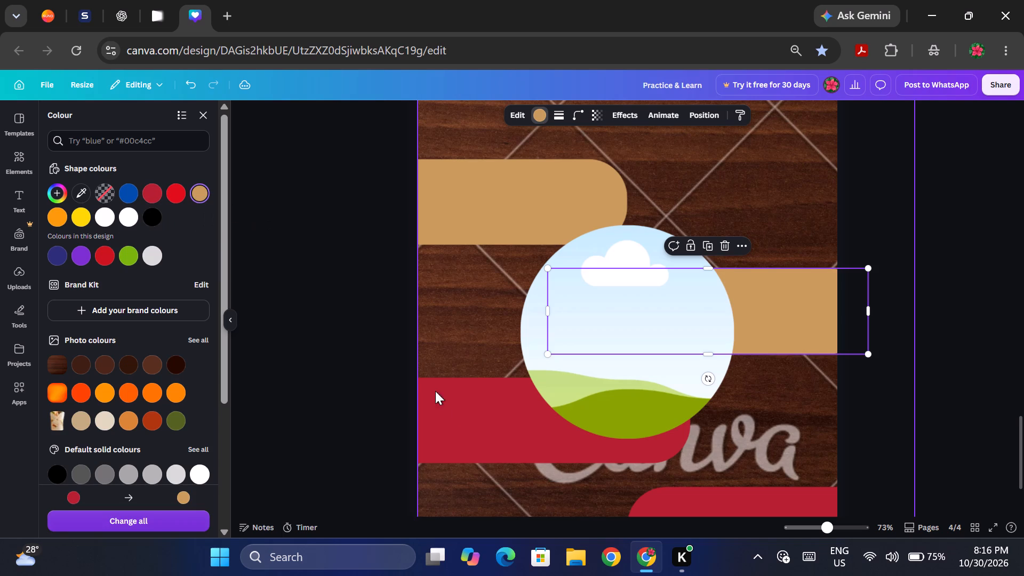
{"action": "left_click", "coordinate": [479, 420]}
{"action": "left_click", "coordinate": [198, 195]}
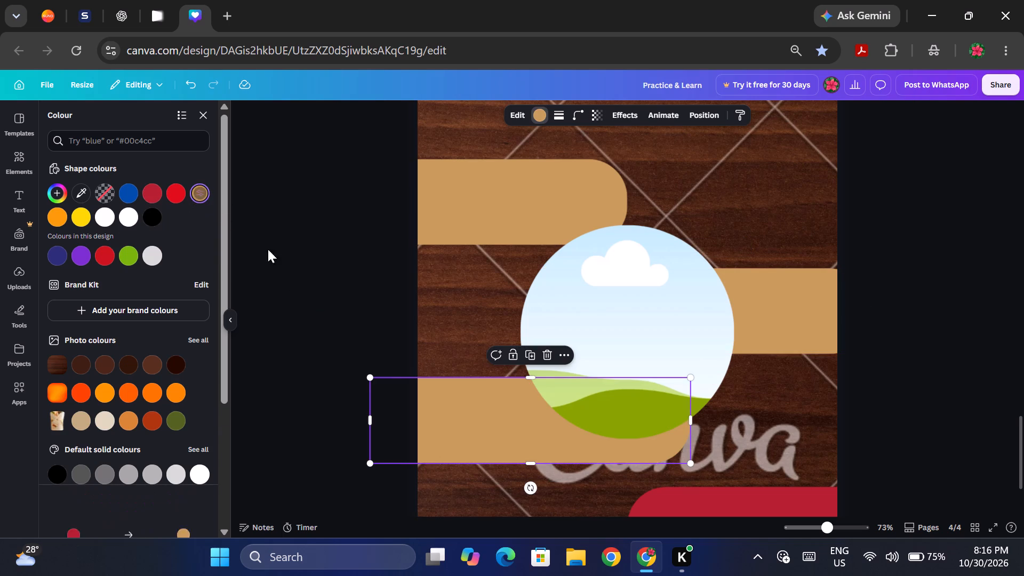
{"action": "left_click", "coordinate": [687, 499]}
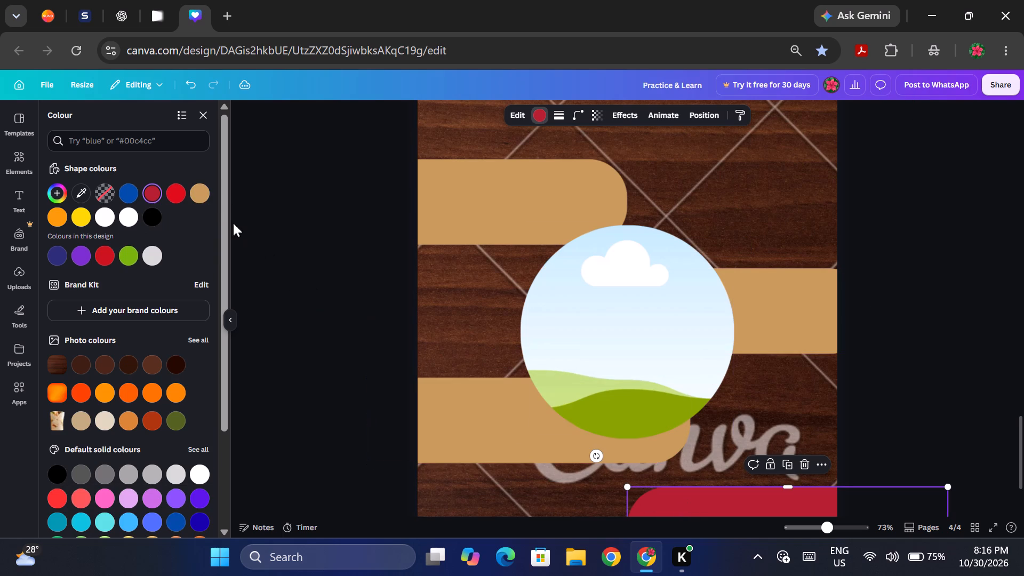
{"action": "left_click", "coordinate": [205, 195]}
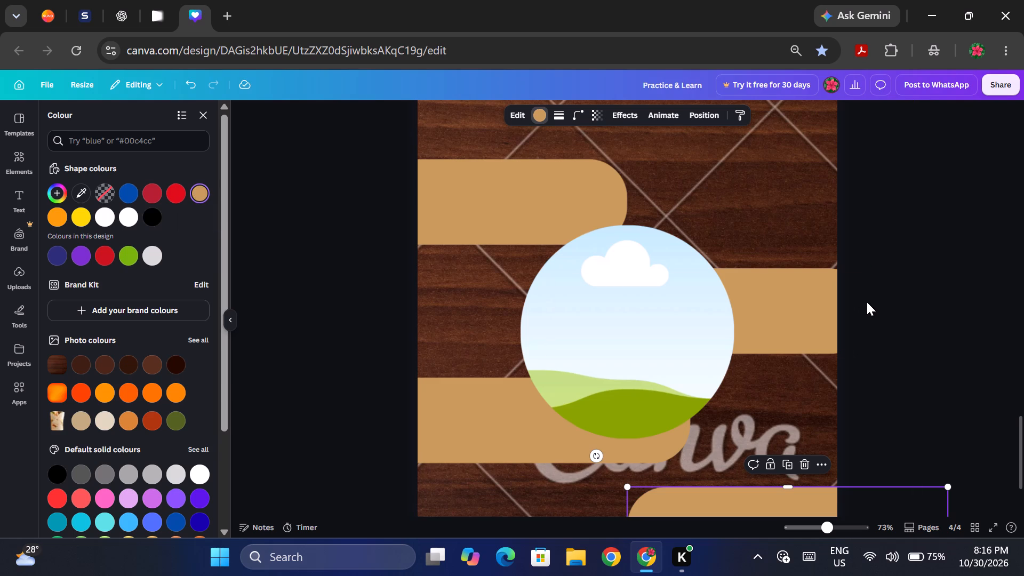
{"action": "left_click", "coordinate": [901, 316]}
Shrink the circular frame to fit within the top bar's height and centre it vertically inside the bar's rounded end.
{"action": "left_click", "coordinate": [678, 315]}
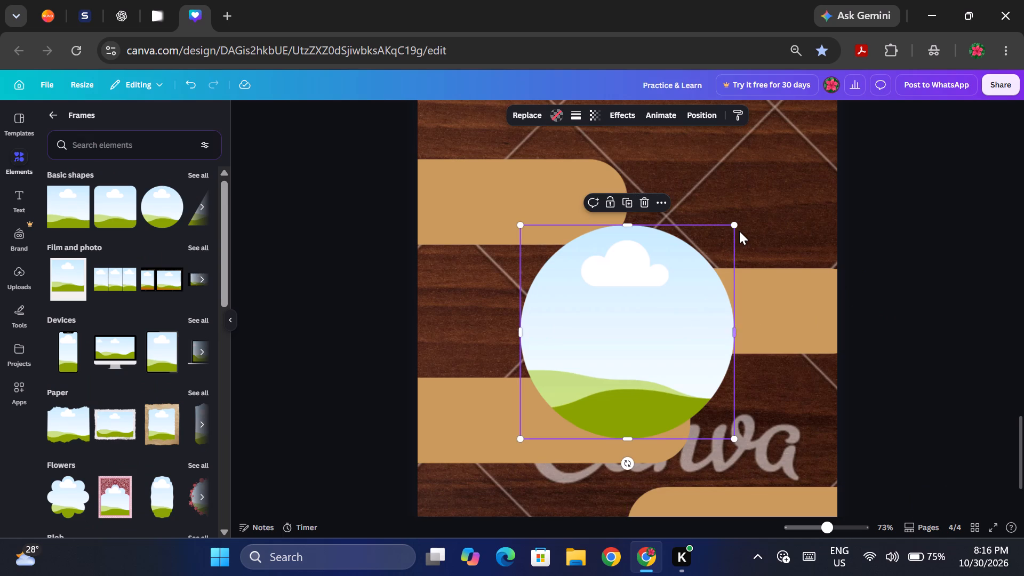
{"action": "left_click_drag", "start_coordinate": [736, 225], "coordinate": [636, 287]}
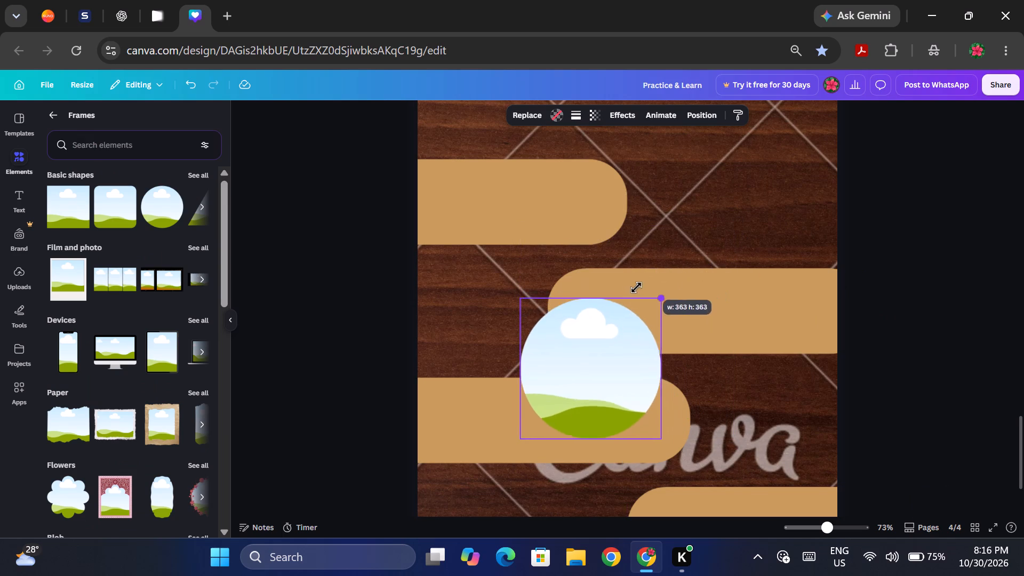
{"action": "left_click_drag", "start_coordinate": [636, 287], "coordinate": [603, 317]}
{"action": "left_click_drag", "start_coordinate": [562, 394], "coordinate": [575, 224]}
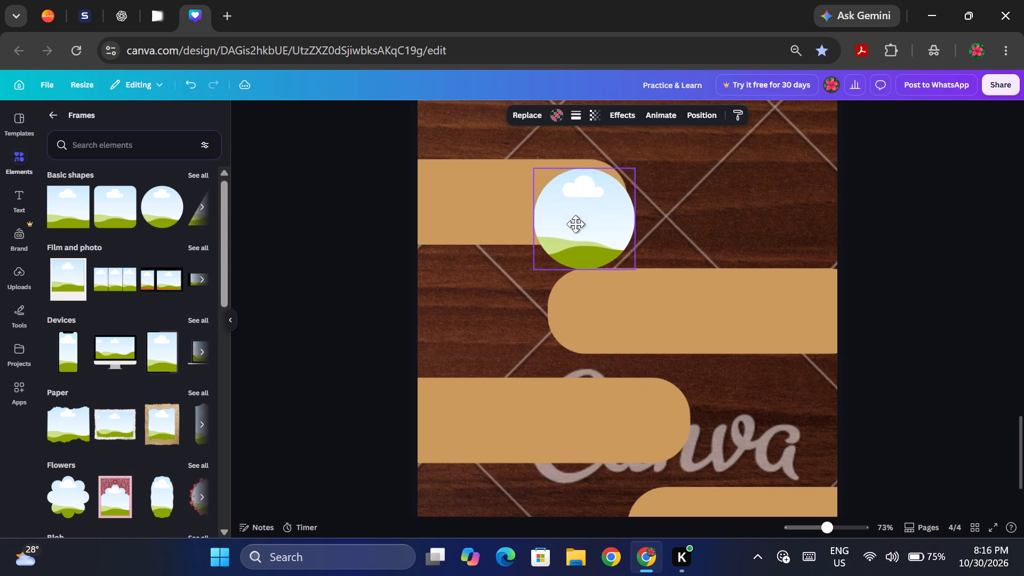
{"action": "left_click_drag", "start_coordinate": [575, 224], "coordinate": [572, 211]}
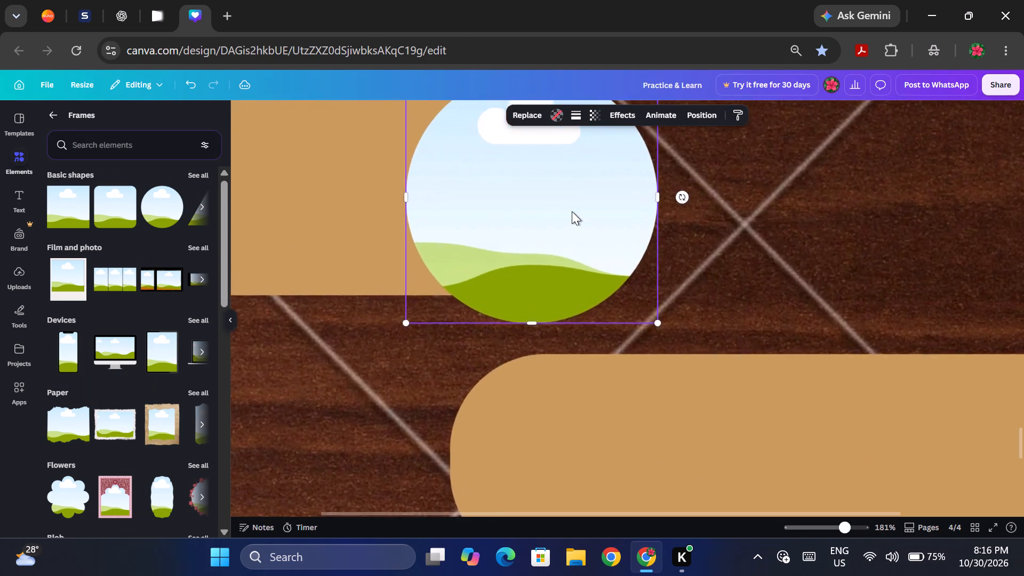
{"action": "scroll", "coordinate": [572, 211], "scroll_direction": "up", "scroll_amount": 2}
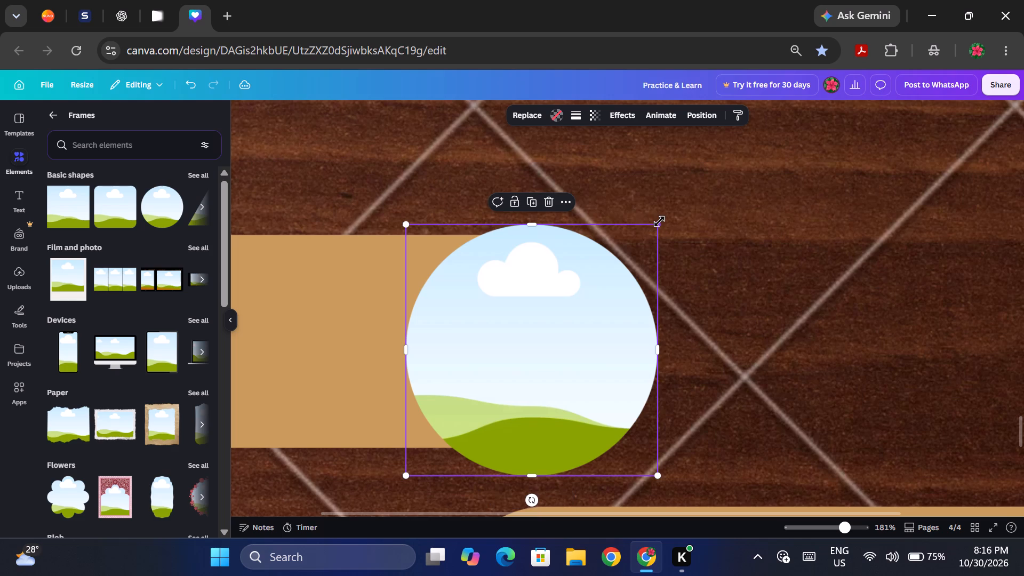
{"action": "left_click_drag", "start_coordinate": [660, 221], "coordinate": [582, 259]}
{"action": "left_click_drag", "start_coordinate": [518, 362], "coordinate": [520, 353]}
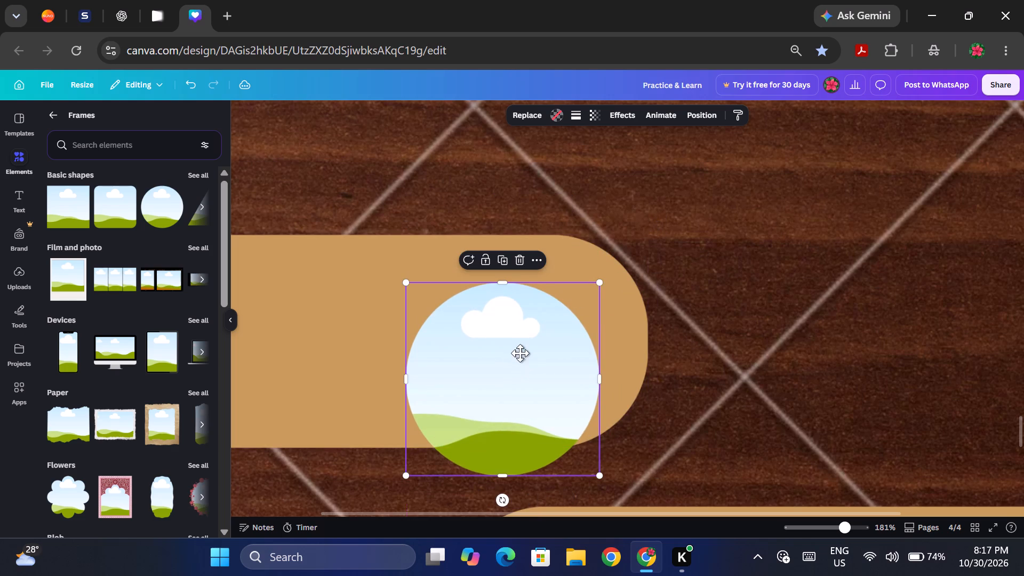
{"action": "left_click_drag", "start_coordinate": [520, 353], "coordinate": [551, 323]}
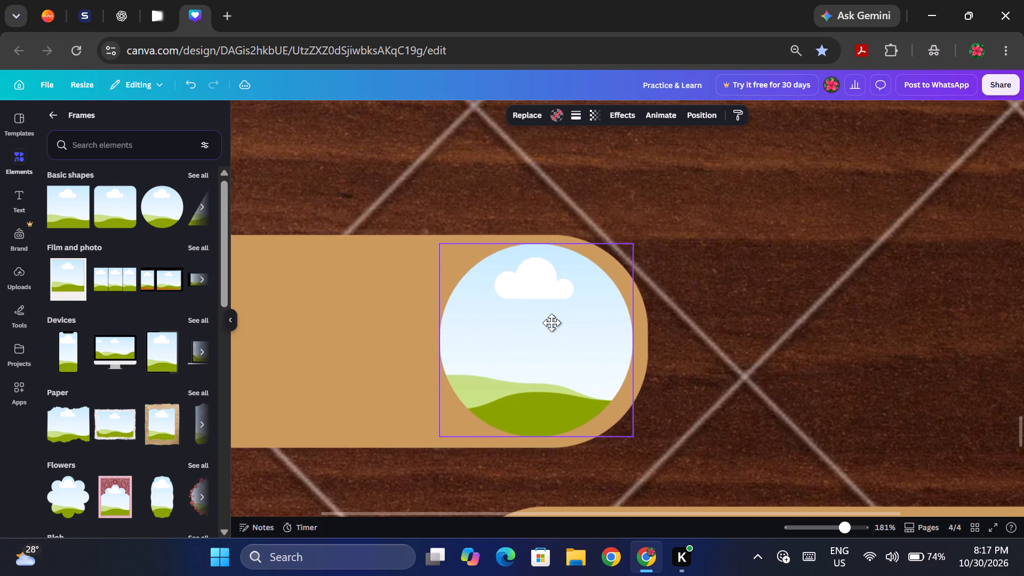
{"action": "left_click_drag", "start_coordinate": [551, 323], "coordinate": [557, 323]}
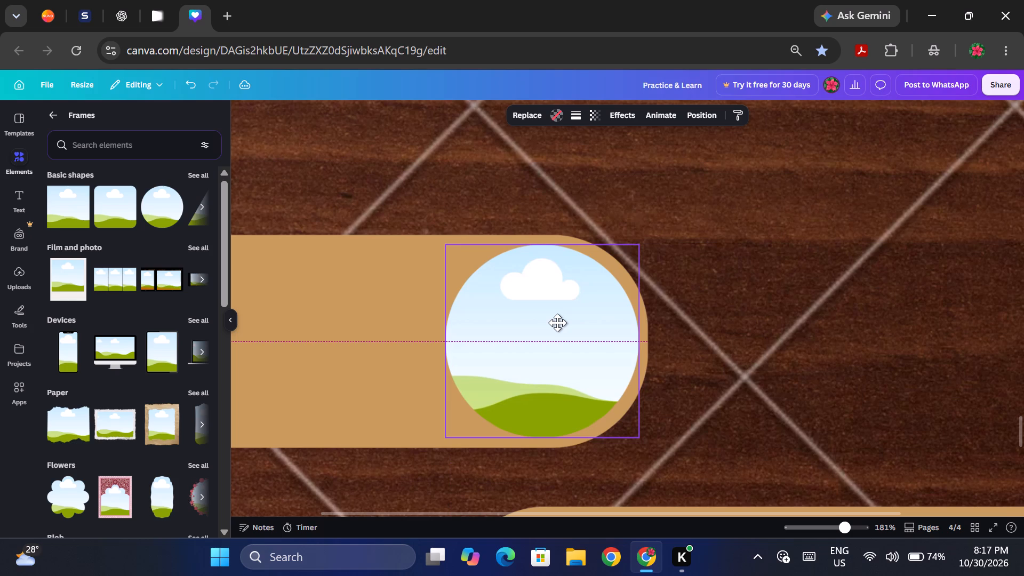
{"action": "left_click_drag", "start_coordinate": [557, 323], "coordinate": [557, 322]}
Duplicate the circular frame and place the copy inside the rounded end of the second bar.
{"action": "scroll", "coordinate": [557, 322], "scroll_direction": "down", "scroll_amount": 3}
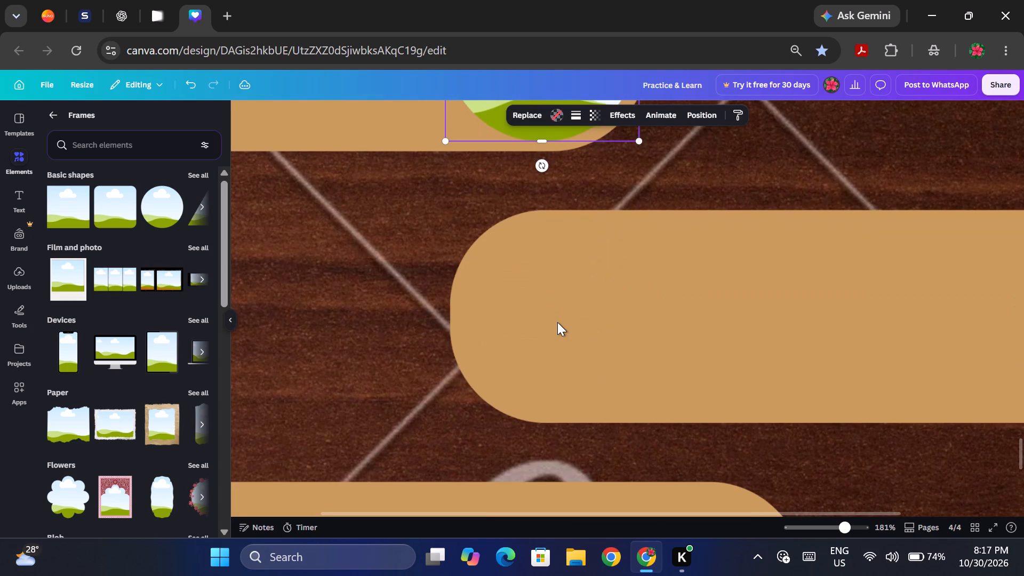
{"action": "key", "text": "ctrl+d"}
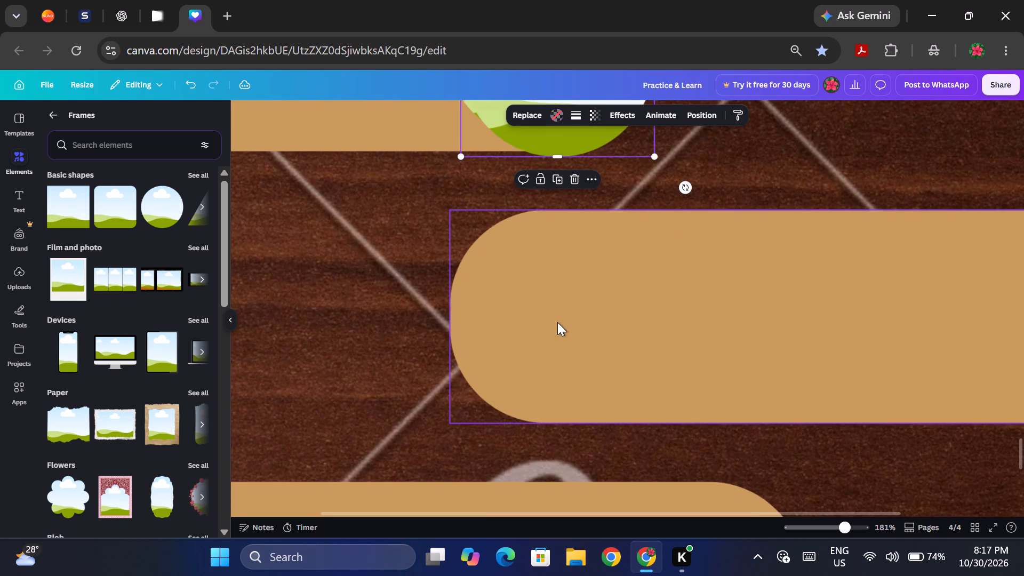
{"action": "left_click_drag", "start_coordinate": [572, 127], "coordinate": [567, 356]}
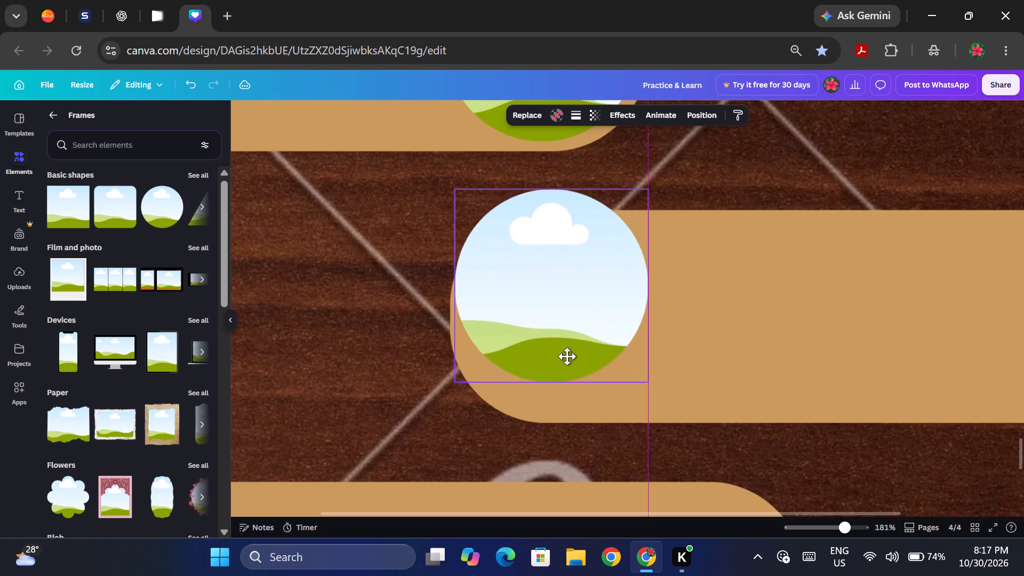
{"action": "left_click_drag", "start_coordinate": [567, 356], "coordinate": [575, 387]}
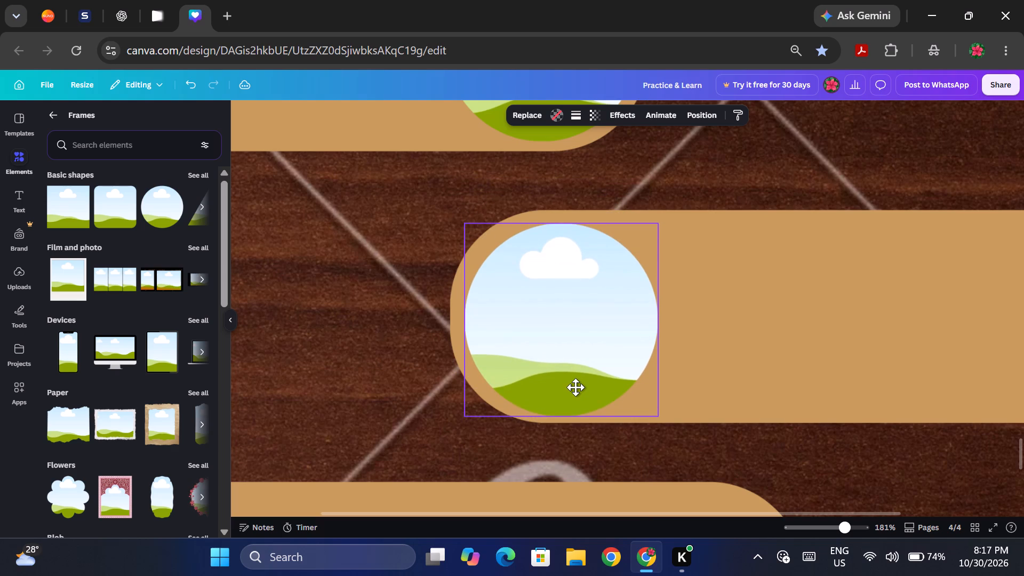
{"action": "left_click_drag", "start_coordinate": [575, 387], "coordinate": [575, 385]}
Duplicate the circular frame for the third bar and nudge the copy into its rounded end with an even margin.
{"action": "scroll", "coordinate": [575, 387], "scroll_direction": "down", "scroll_amount": 2}
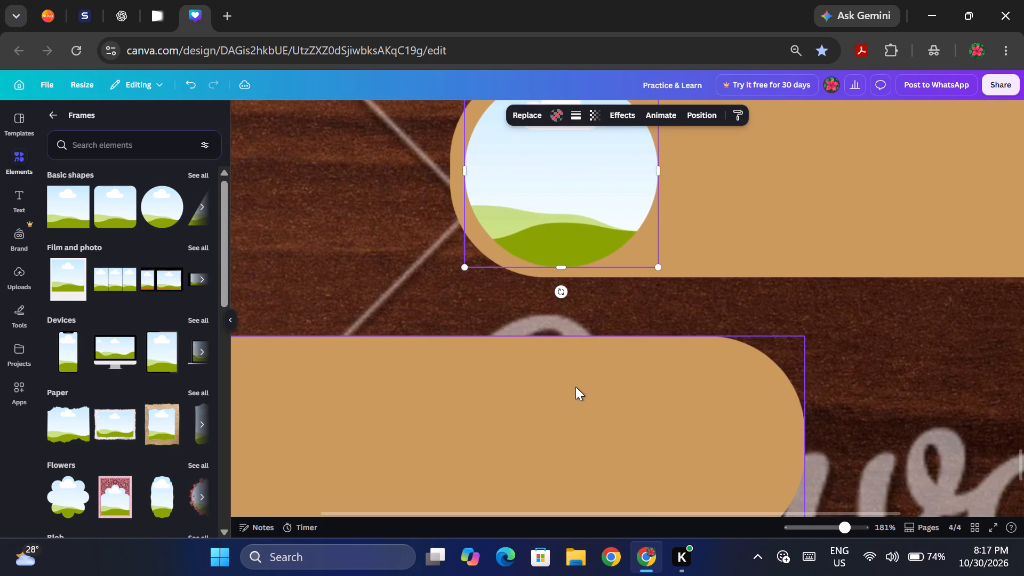
{"action": "key", "text": "ctrl+d"}
{"action": "scroll", "coordinate": [565, 340], "scroll_direction": "down", "scroll_amount": 2}
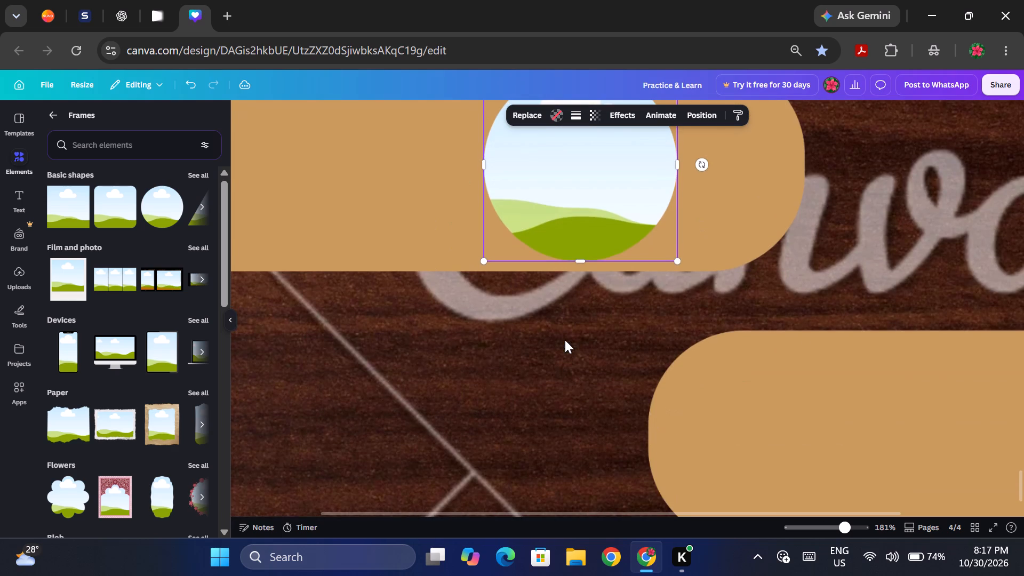
{"action": "scroll", "coordinate": [594, 241], "scroll_direction": "up", "scroll_amount": 1}
{"action": "left_click_drag", "start_coordinate": [594, 241], "coordinate": [704, 247]}
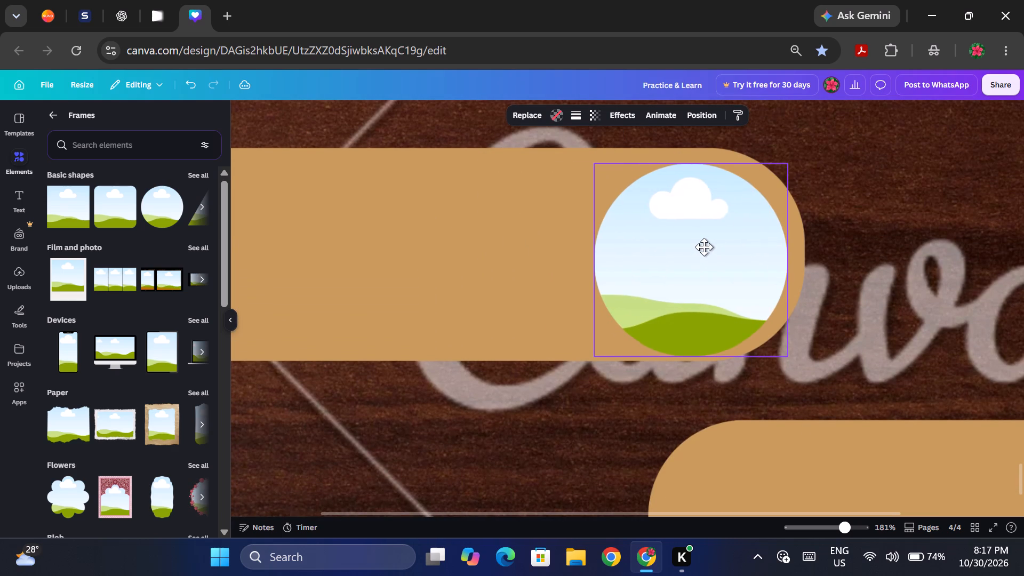
{"action": "left_click_drag", "start_coordinate": [704, 247], "coordinate": [704, 243]}
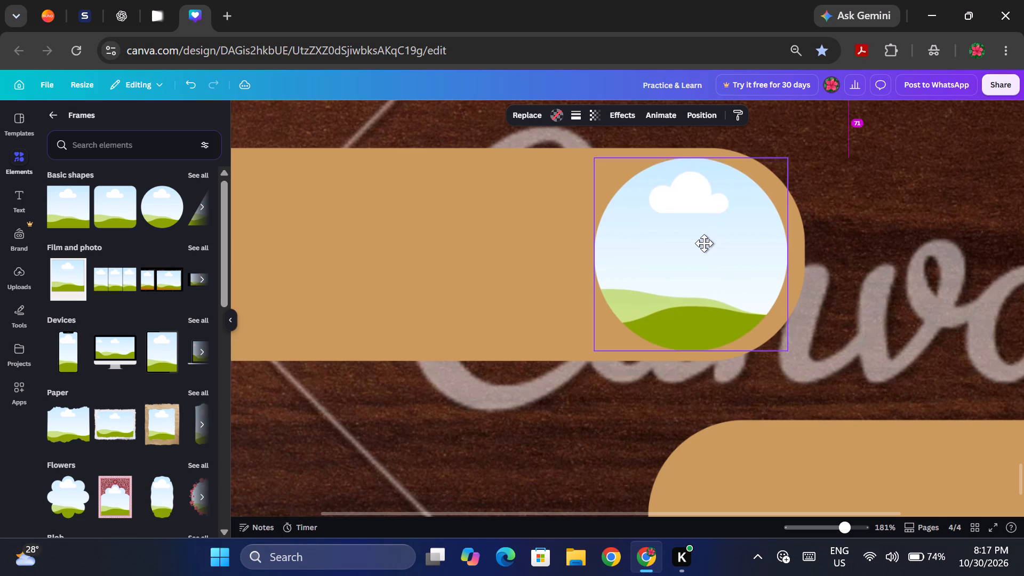
{"action": "left_click_drag", "start_coordinate": [704, 243], "coordinate": [681, 243]}
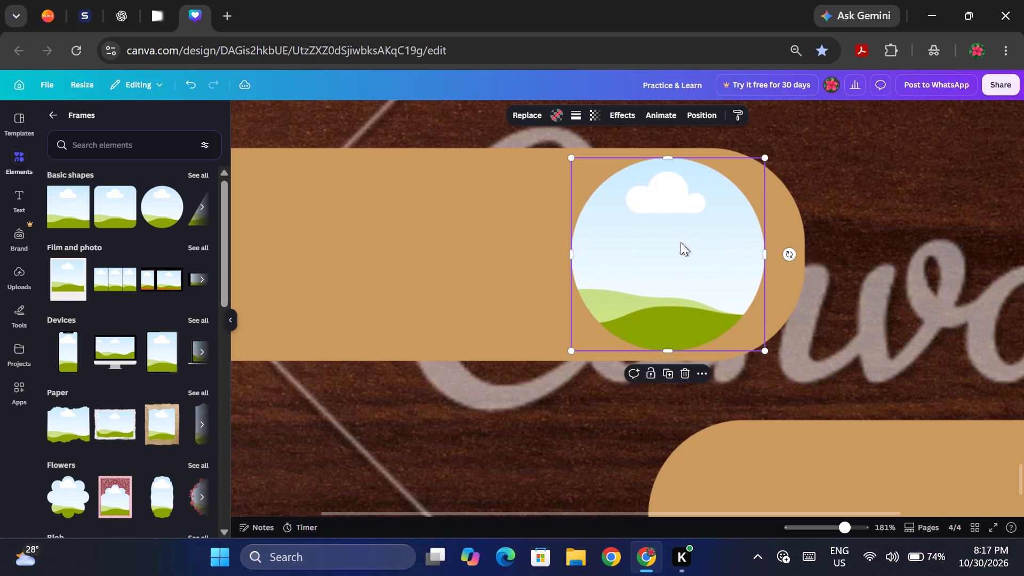
{"action": "key", "text": "Down"}
{"action": "key", "text": "Down"}
{"action": "key", "text": "Down"}
{"action": "key", "text": "Up"}
{"action": "key", "text": "Up"}
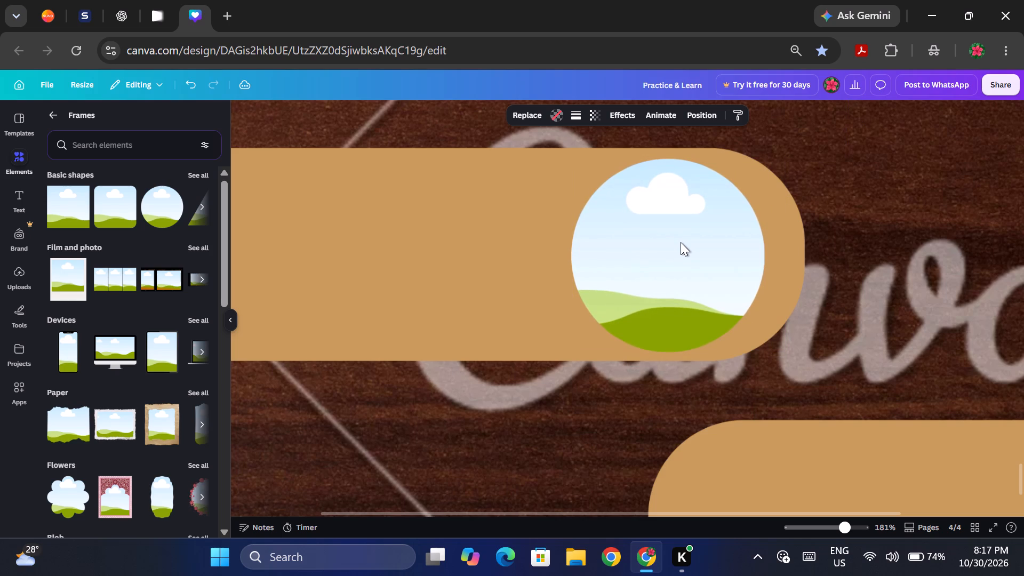
{"action": "key", "text": "Right"}
{"action": "key", "text": "Right"}
{"action": "key", "text": "Right"}
{"action": "key", "text": "Right"}
{"action": "key", "text": "Right"}
{"action": "key", "text": "Right"}
{"action": "key", "text": "Right"}
{"action": "key", "text": "Right"}
{"action": "key", "text": "Right"}
{"action": "key", "text": "Right"}
{"action": "key", "text": "Right"}
{"action": "key", "text": "Right"}
{"action": "key", "text": "Right"}
{"action": "key", "text": "Right"}
{"action": "key", "text": "Right"}
{"action": "key", "text": "Right"}
{"action": "key", "text": "Right"}
{"action": "key", "text": "Right"}
{"action": "key", "text": "Right"}
{"action": "key", "text": "Right"}
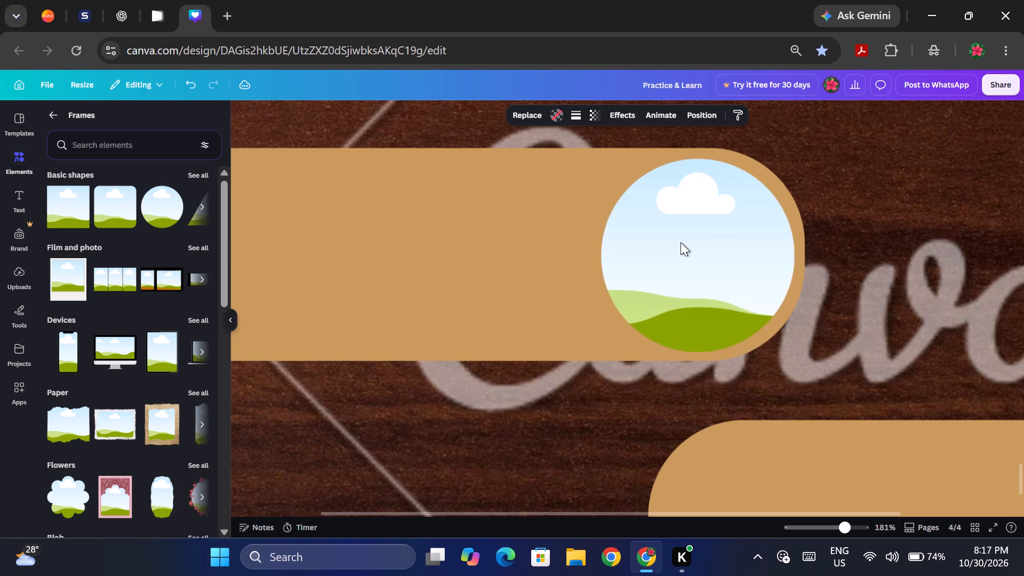
{"action": "key", "text": "Left"}
{"action": "key", "text": "Left"}
{"action": "key", "text": "Up"}
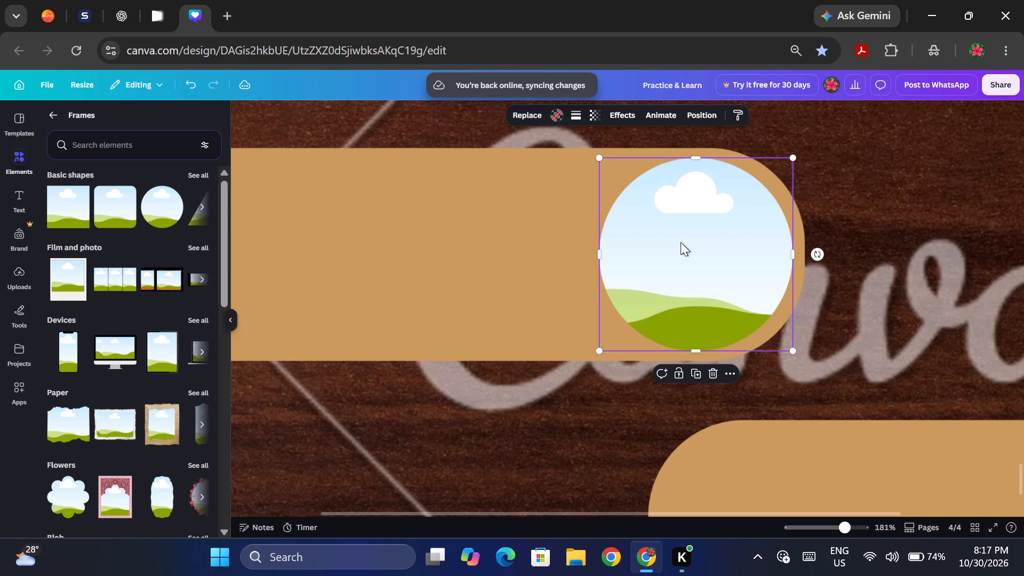
Duplicate the circular frame for the bottom bar and nudge the copy sideways into that bar's rounded end.
{"action": "key", "text": "ctrl+d"}
{"action": "scroll", "coordinate": [681, 242], "scroll_direction": "down", "scroll_amount": 1}
{"action": "key", "text": "Left"}
{"action": "key", "text": "Left"}
{"action": "key", "text": "Left"}
{"action": "key", "text": "Left"}
{"action": "key", "text": "Left"}
{"action": "key", "text": "Left"}
{"action": "key", "text": "Left"}
{"action": "key", "text": "Left"}
{"action": "key", "text": "Left"}
{"action": "key", "text": "Left"}
{"action": "key", "text": "Left"}
{"action": "key", "text": "Left"}
{"action": "key", "text": "Left"}
{"action": "key", "text": "Left"}
{"action": "key", "text": "Left"}
{"action": "key", "text": "Left"}
{"action": "key", "text": "Left"}
{"action": "key", "text": "Left"}
{"action": "key", "text": "Left"}
{"action": "key", "text": "Left"}
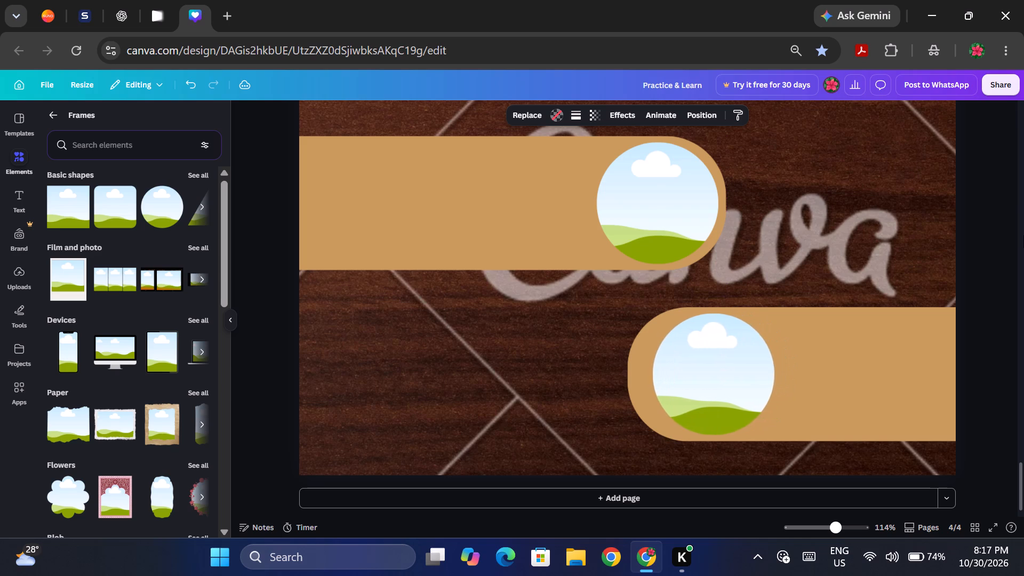
{"action": "key", "text": "Left"}
{"action": "key", "text": "Left"}
{"action": "key", "text": "Left"}
{"action": "key", "text": "Left"}
{"action": "key", "text": "Left"}
{"action": "key", "text": "Left"}
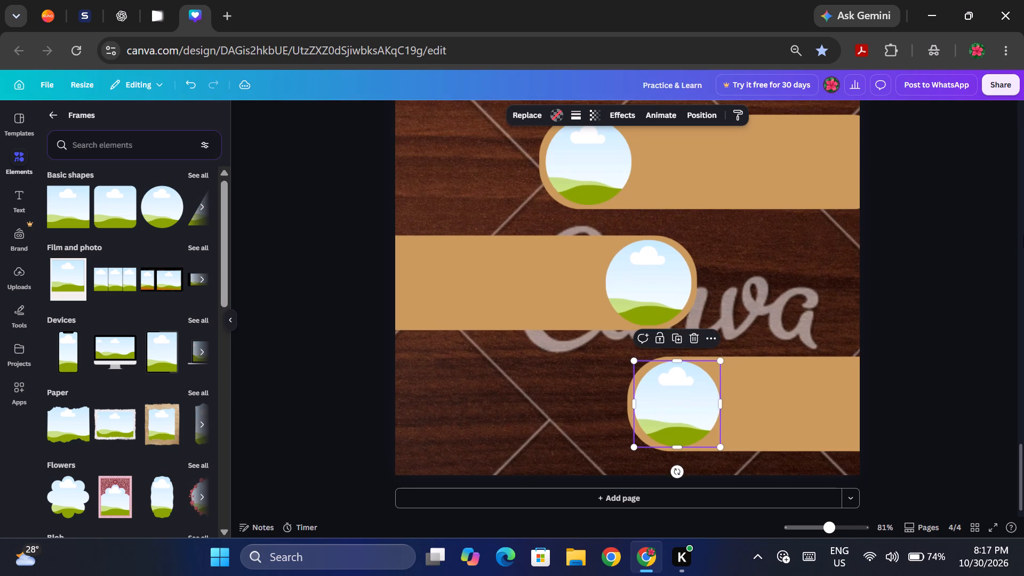
{"action": "key", "text": "Left"}
{"action": "key", "text": "Left"}
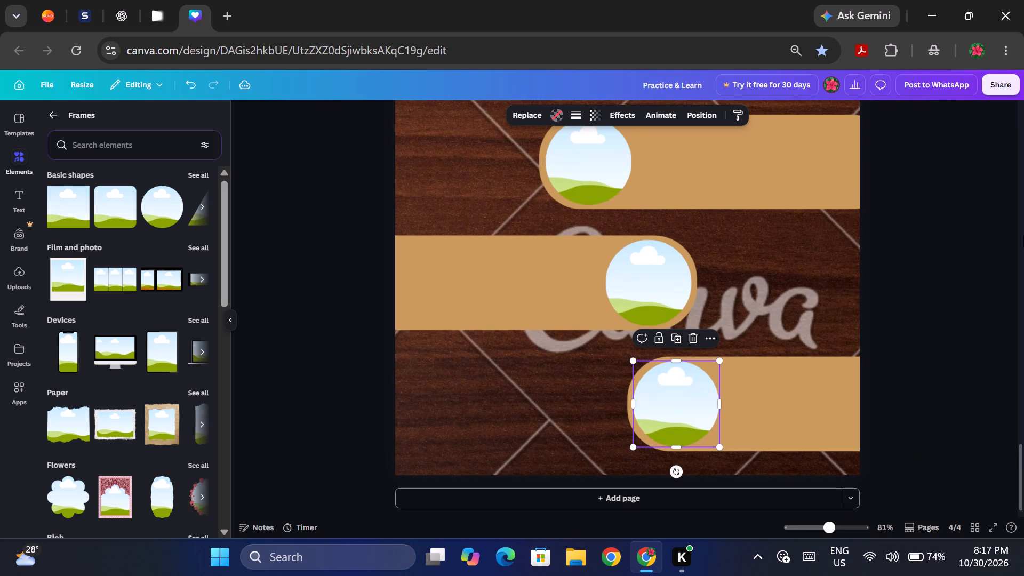
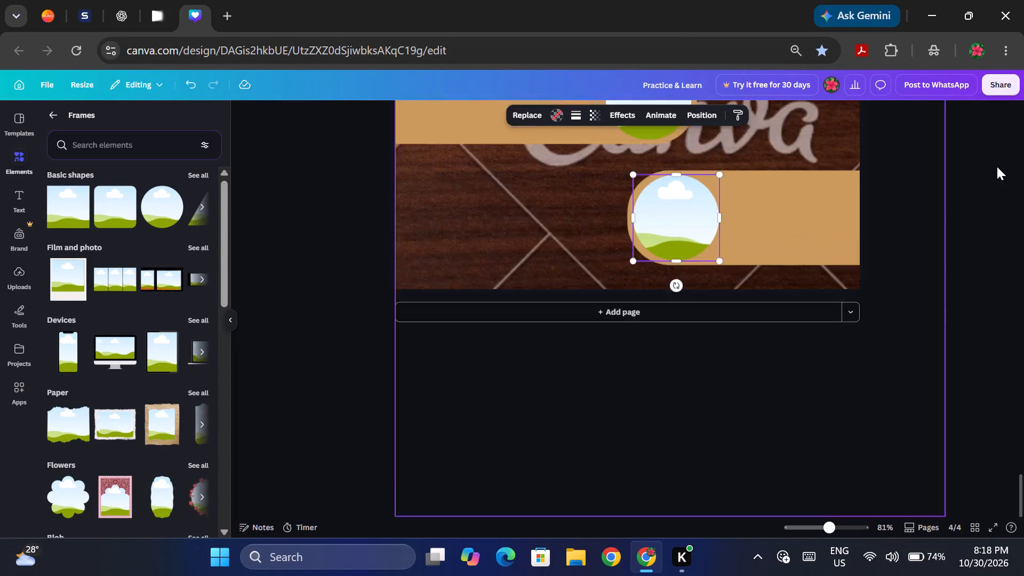
Deselect the circular frame and search the whole elements library, beyond the Frames category, for "burger".
{"action": "left_click", "coordinate": [921, 249]}
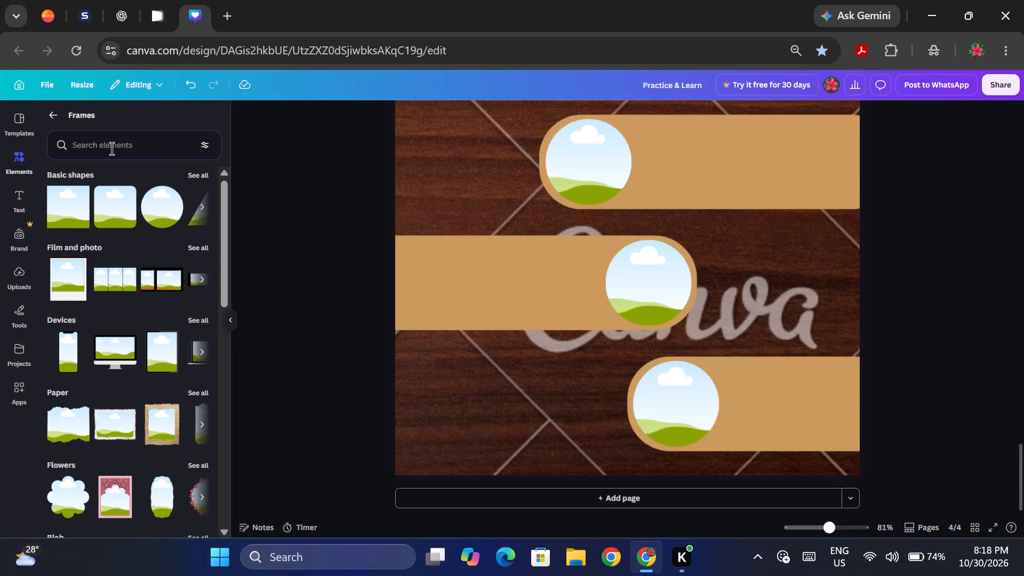
{"action": "left_click", "coordinate": [83, 141]}
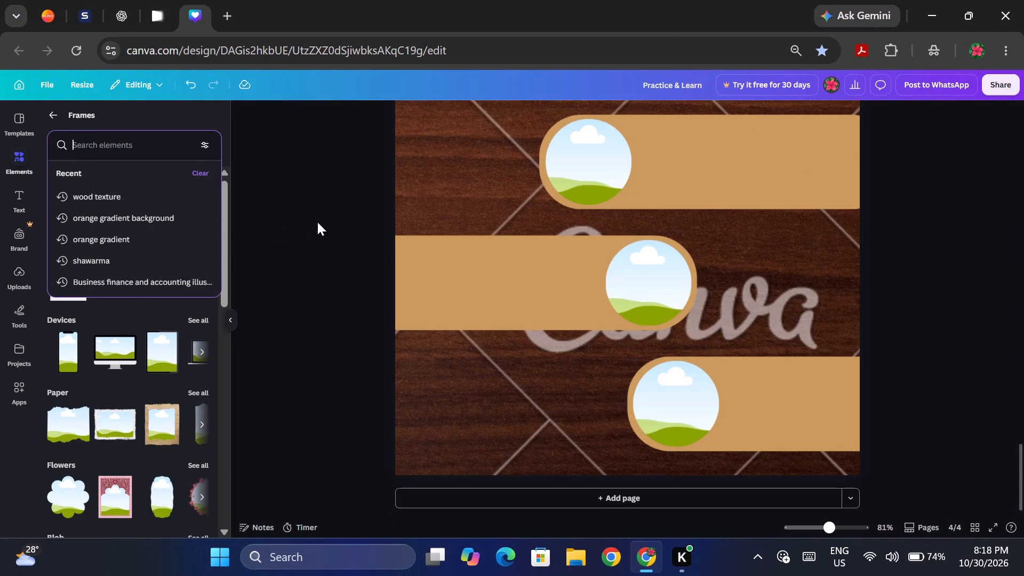
{"action": "left_click", "coordinate": [323, 222]}
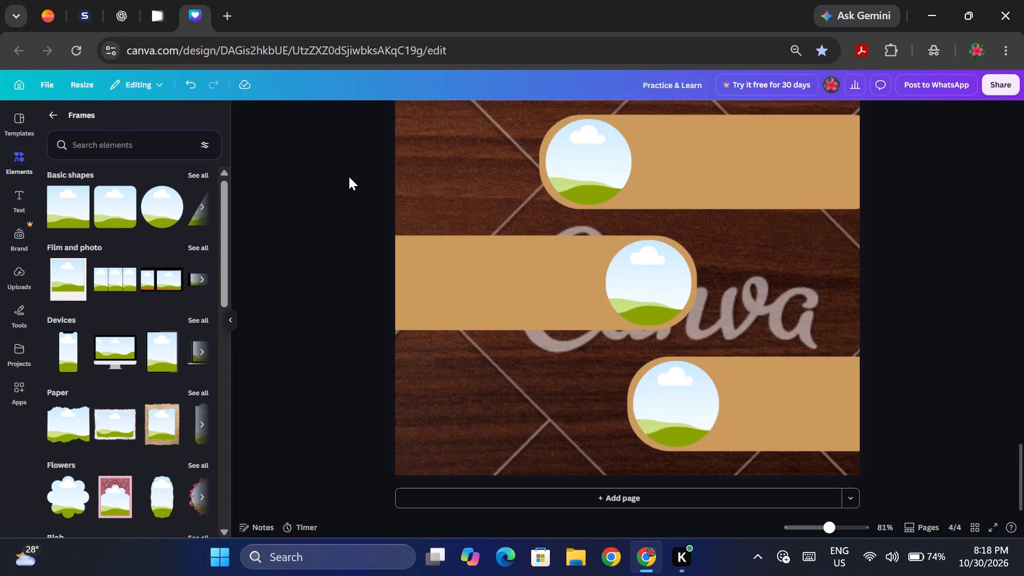
{"action": "left_click", "coordinate": [358, 177]}
{"action": "left_click", "coordinate": [96, 142]}
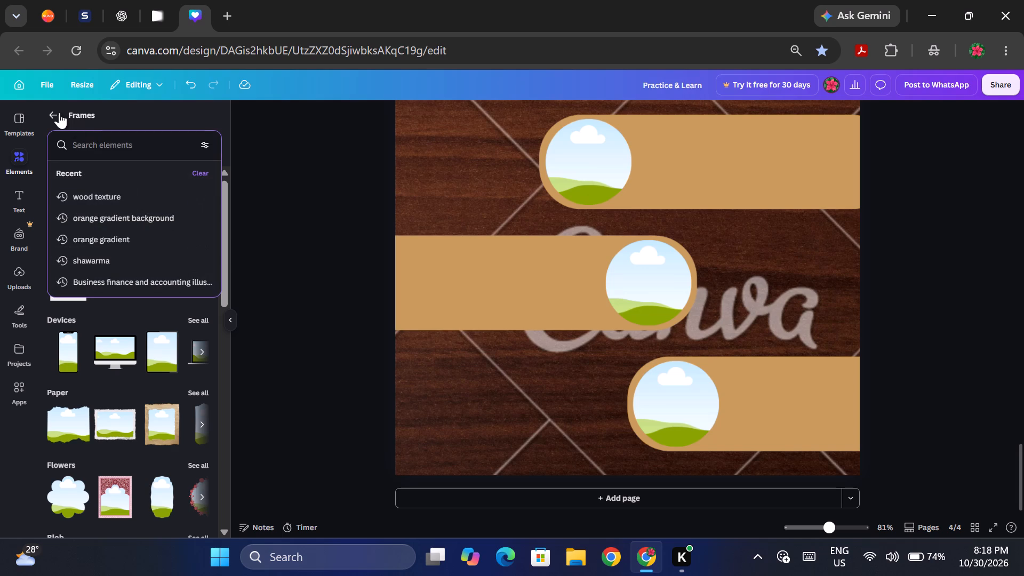
{"action": "left_click", "coordinate": [55, 109]}
{"action": "left_click", "coordinate": [86, 125]}
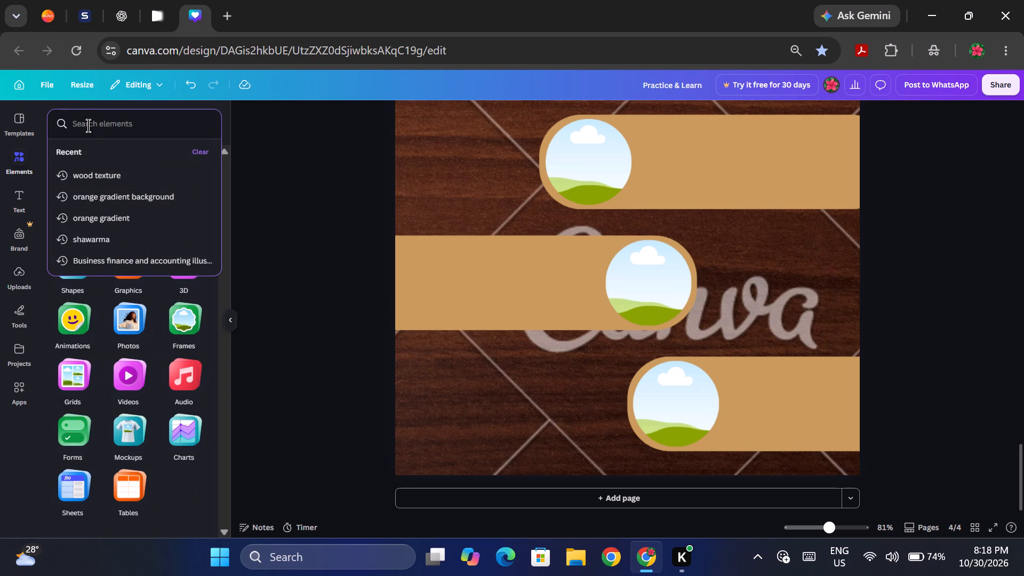
{"action": "type", "text": "bu"}
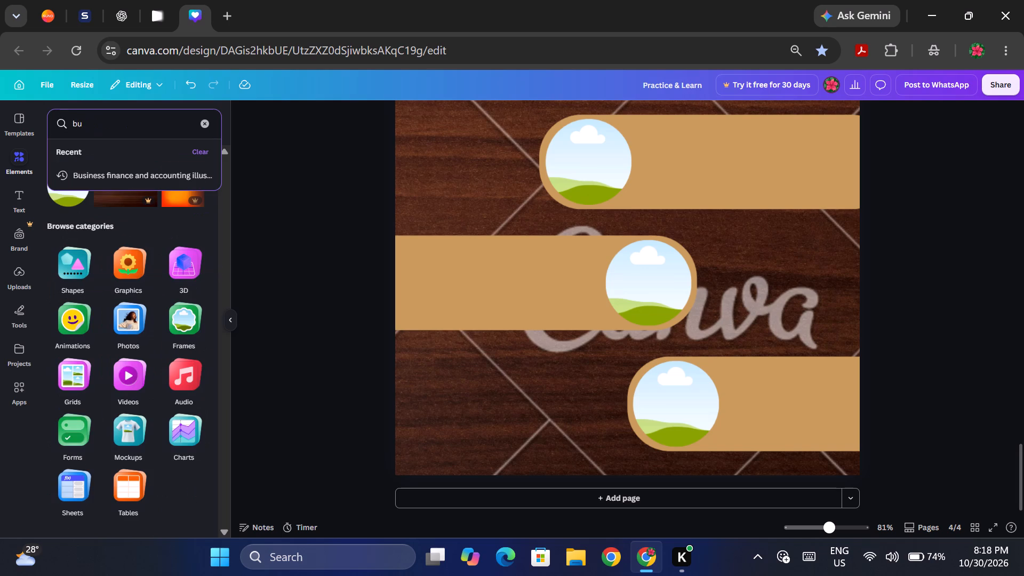
{"action": "type", "text": "rger"}
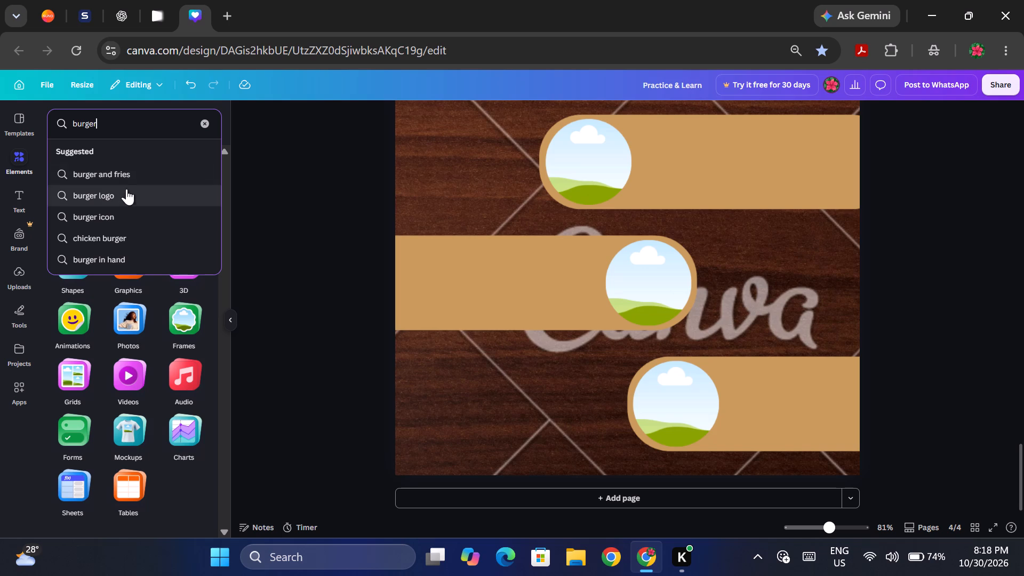
{"action": "key", "text": "Return"}
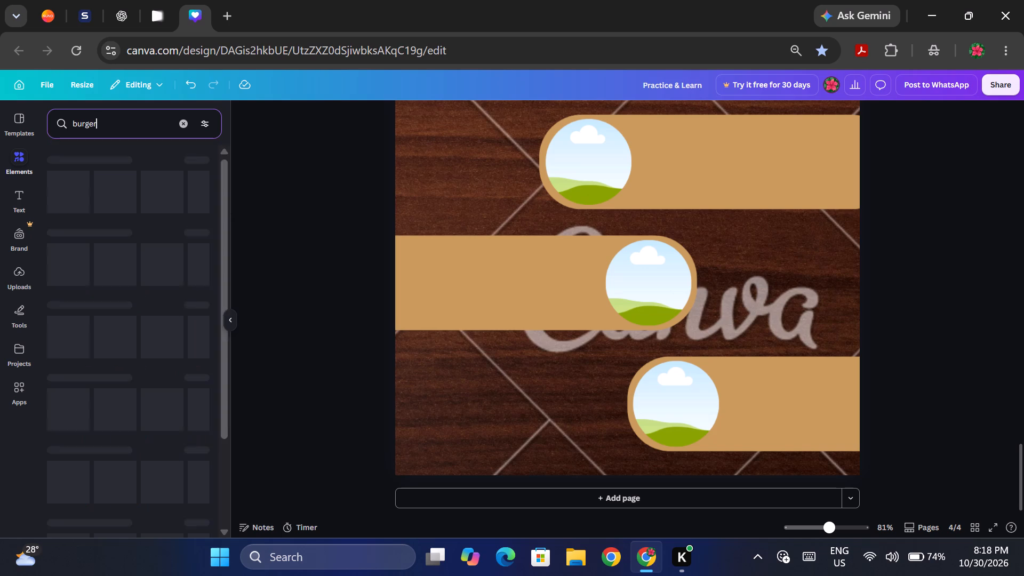
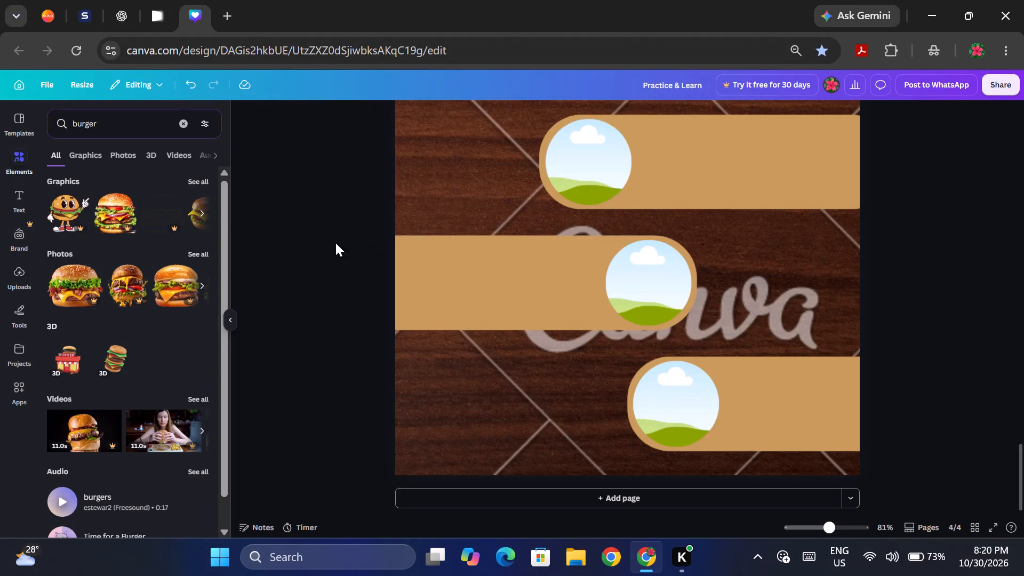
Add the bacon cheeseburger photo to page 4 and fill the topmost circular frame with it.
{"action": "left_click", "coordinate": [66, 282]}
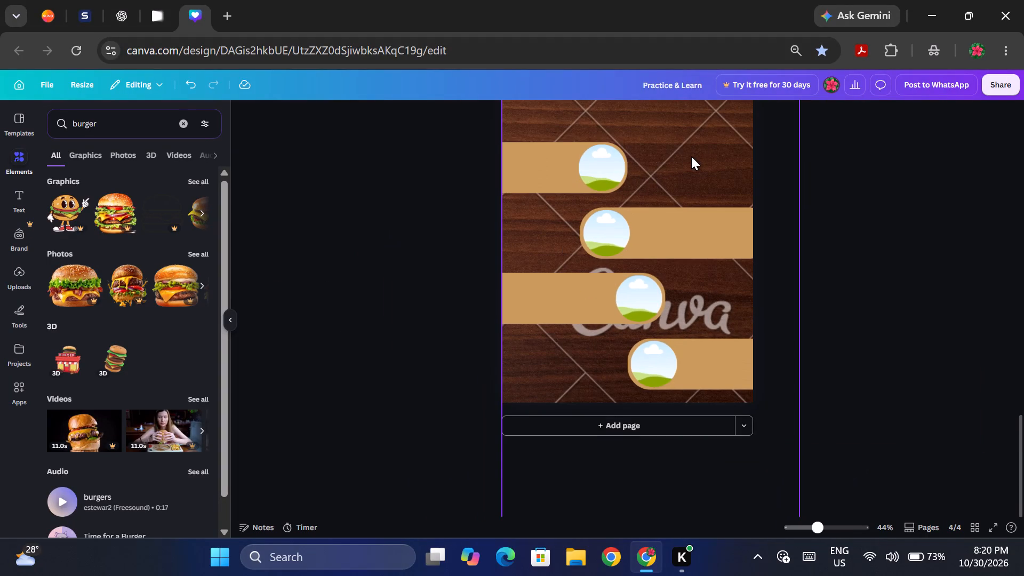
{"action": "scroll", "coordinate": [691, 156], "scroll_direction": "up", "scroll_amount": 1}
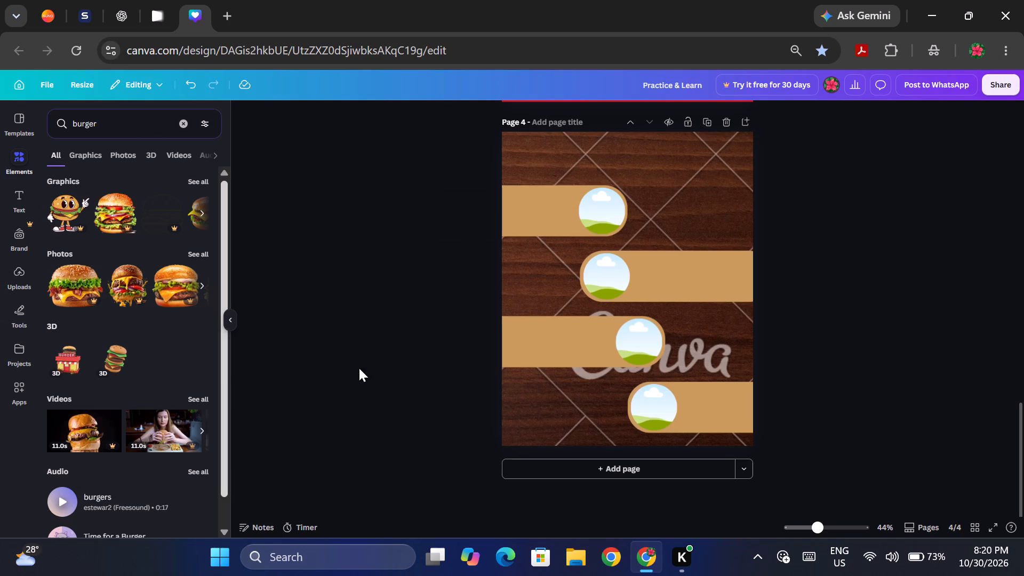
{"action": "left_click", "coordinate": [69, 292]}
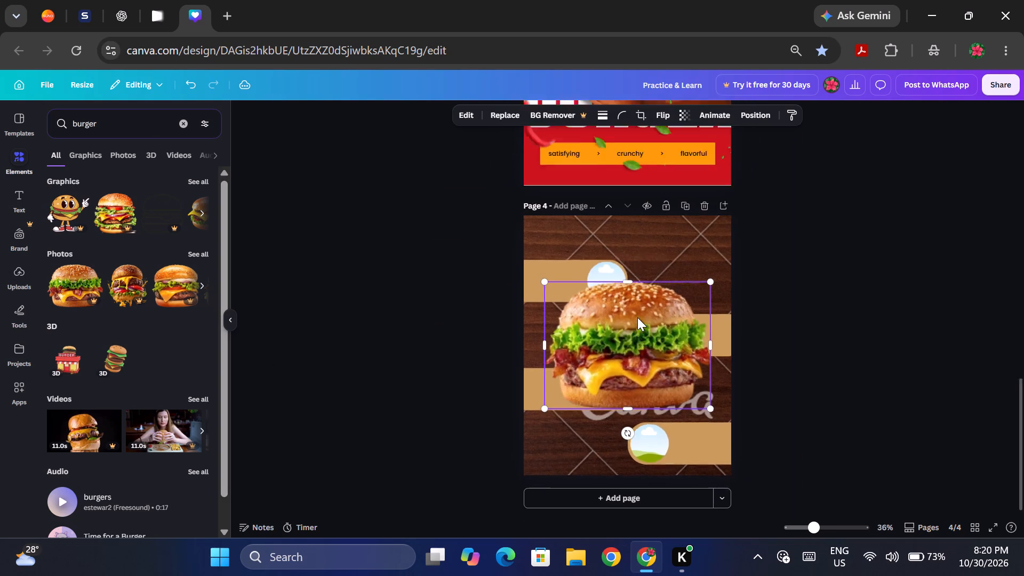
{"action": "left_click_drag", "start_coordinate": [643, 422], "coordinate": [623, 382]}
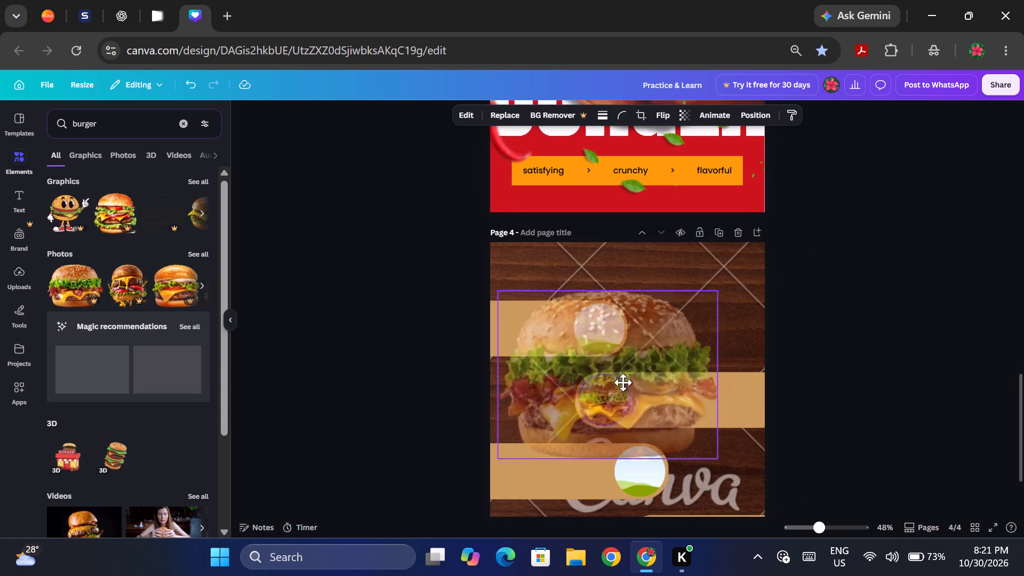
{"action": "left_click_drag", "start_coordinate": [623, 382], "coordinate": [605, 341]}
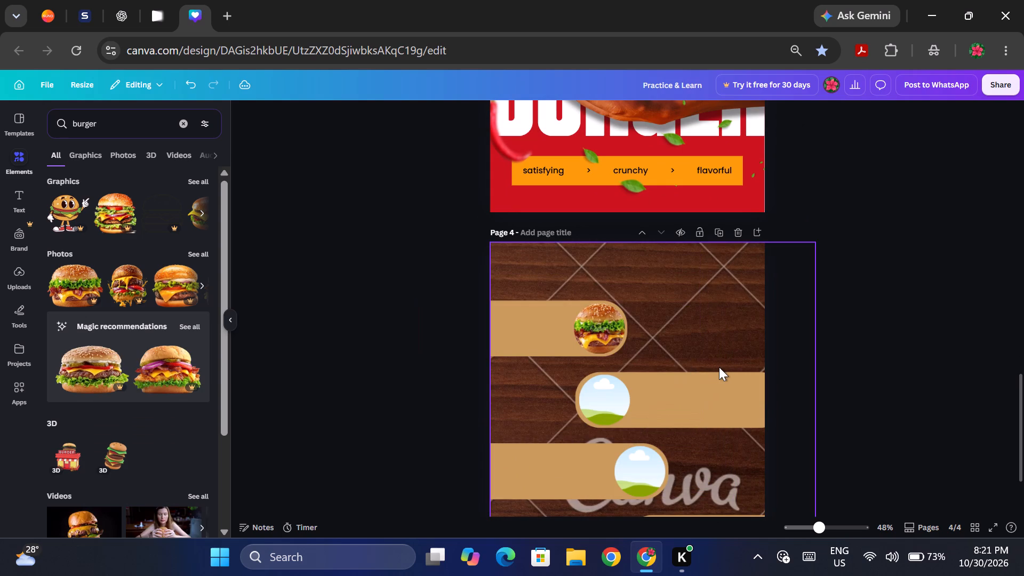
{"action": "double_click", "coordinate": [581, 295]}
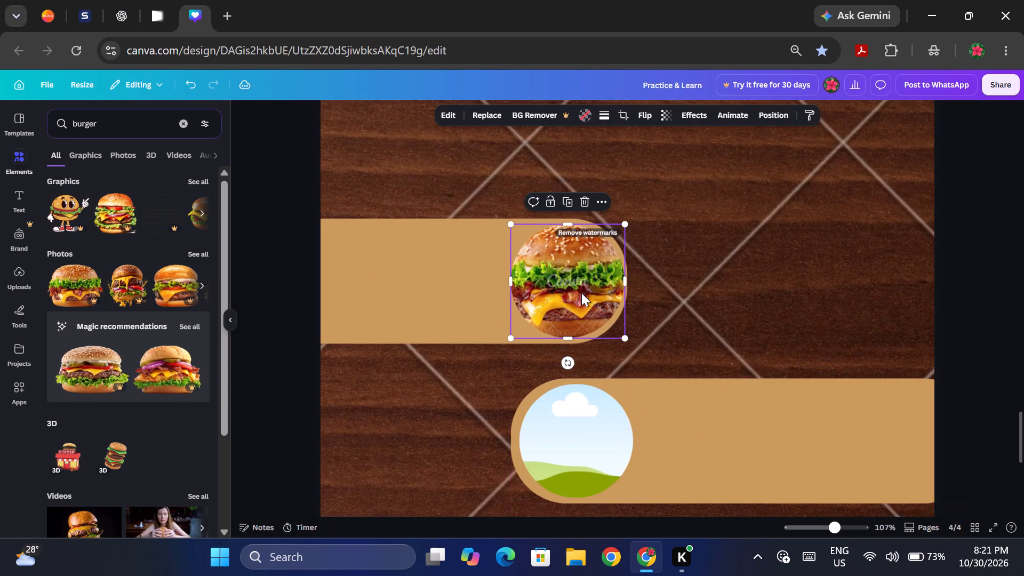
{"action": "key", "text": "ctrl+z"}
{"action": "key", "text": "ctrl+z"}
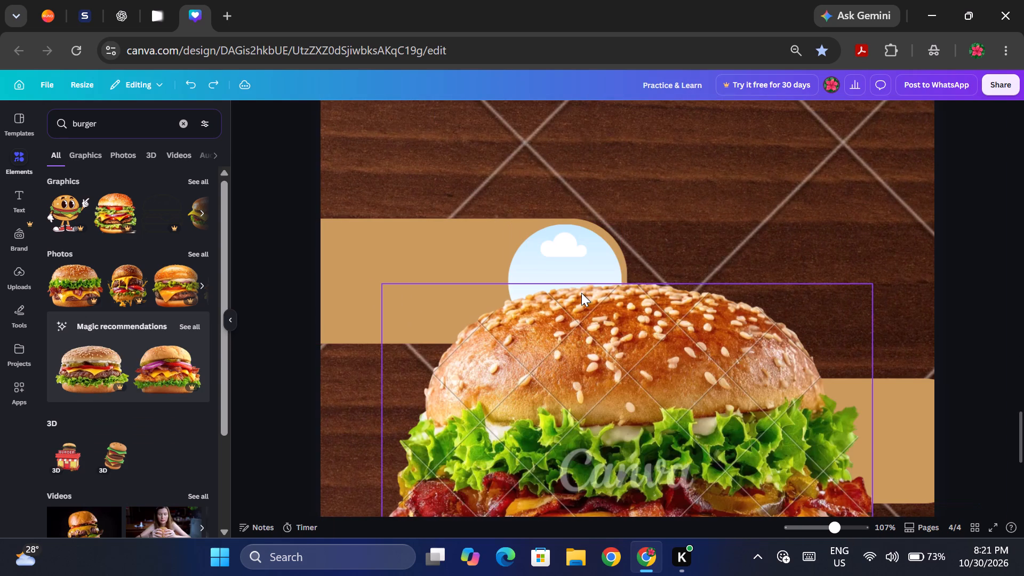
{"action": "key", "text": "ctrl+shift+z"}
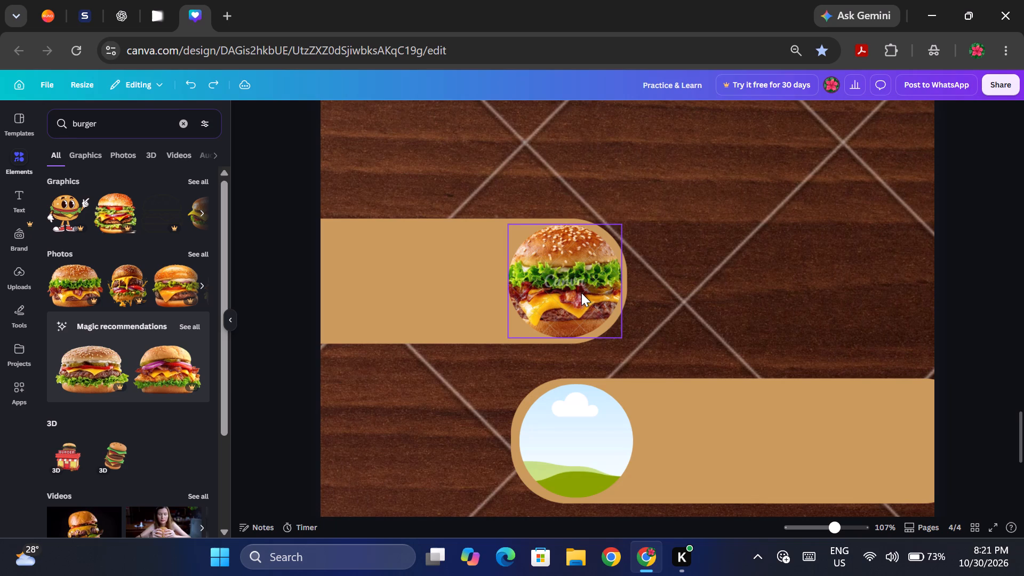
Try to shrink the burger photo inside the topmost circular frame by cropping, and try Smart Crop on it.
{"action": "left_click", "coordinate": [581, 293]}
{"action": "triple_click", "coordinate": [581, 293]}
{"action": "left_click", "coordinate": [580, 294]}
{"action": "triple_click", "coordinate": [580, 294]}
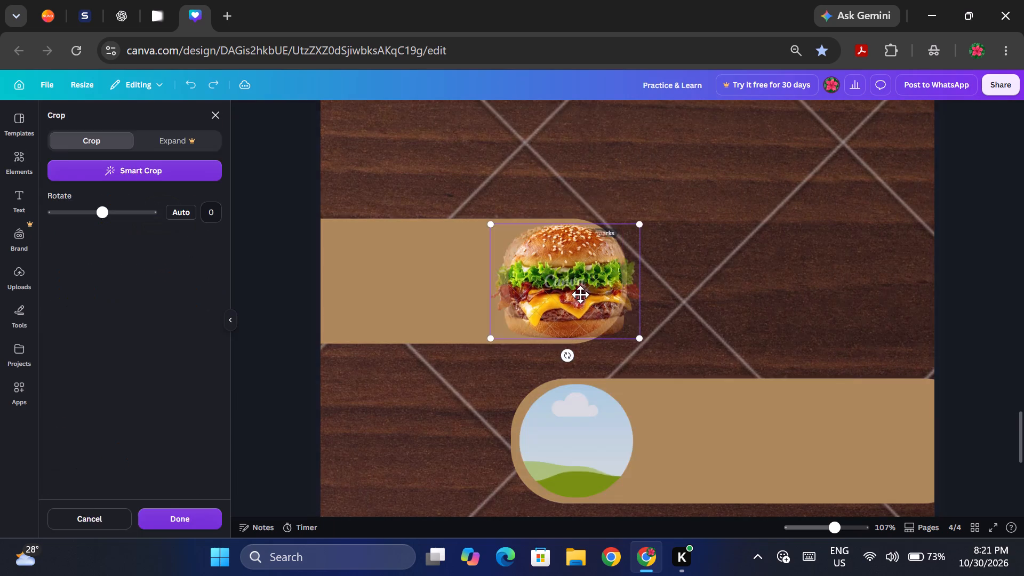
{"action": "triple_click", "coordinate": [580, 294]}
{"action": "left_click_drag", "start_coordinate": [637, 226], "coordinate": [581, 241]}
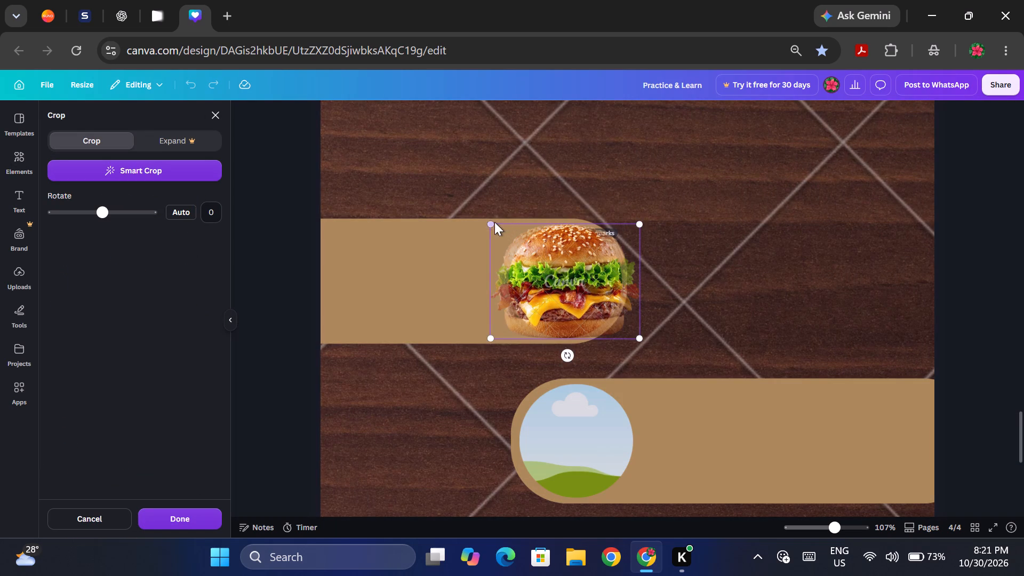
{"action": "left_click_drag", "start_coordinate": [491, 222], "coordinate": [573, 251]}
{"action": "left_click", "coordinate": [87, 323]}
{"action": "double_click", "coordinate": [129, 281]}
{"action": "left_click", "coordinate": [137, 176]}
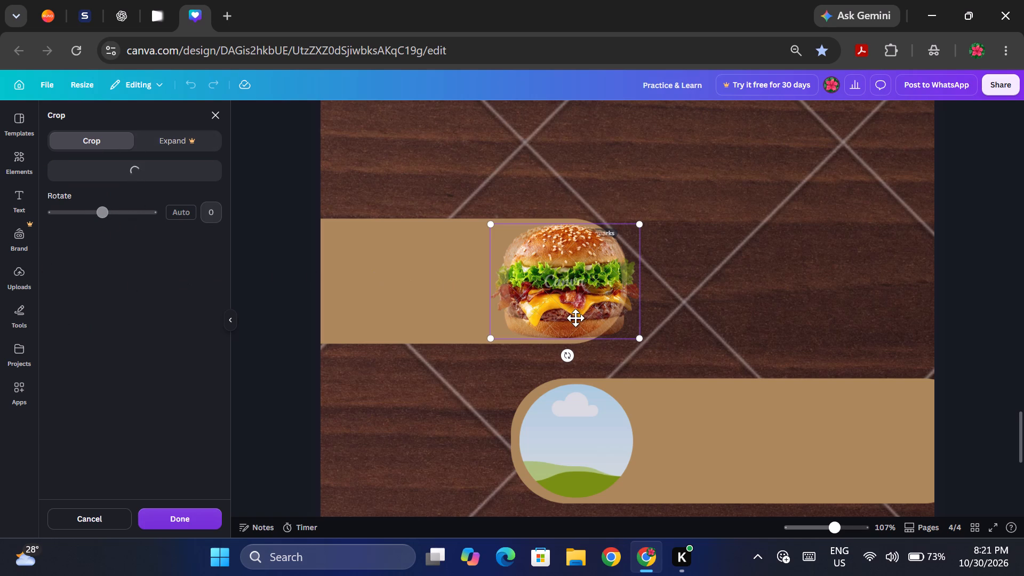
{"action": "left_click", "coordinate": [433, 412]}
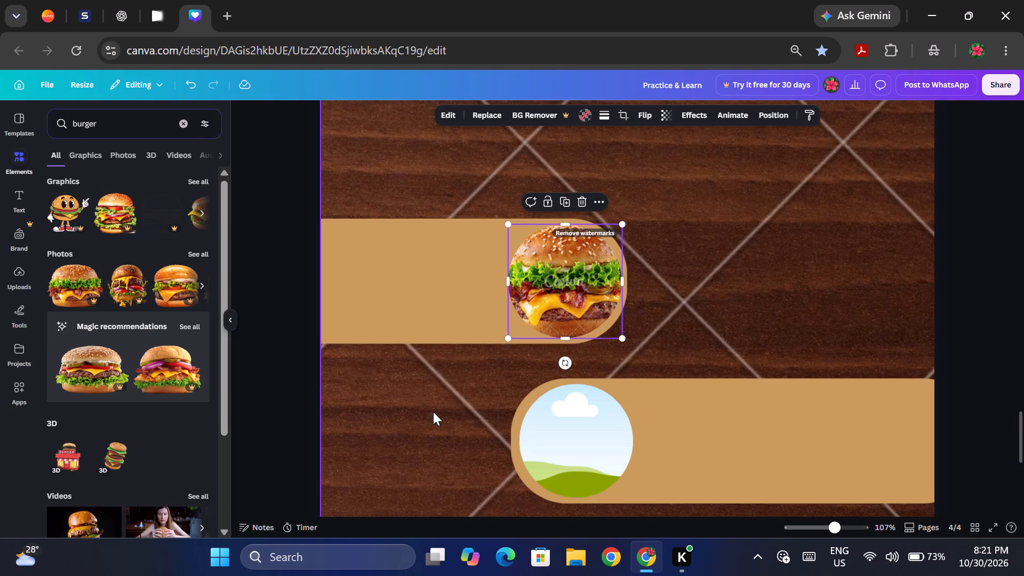
Search the elements for "pizza" and fill the second circular frame with the round pizza photo topped with olives and green peppers.
{"action": "left_click_drag", "start_coordinate": [140, 138], "coordinate": [38, 123]}
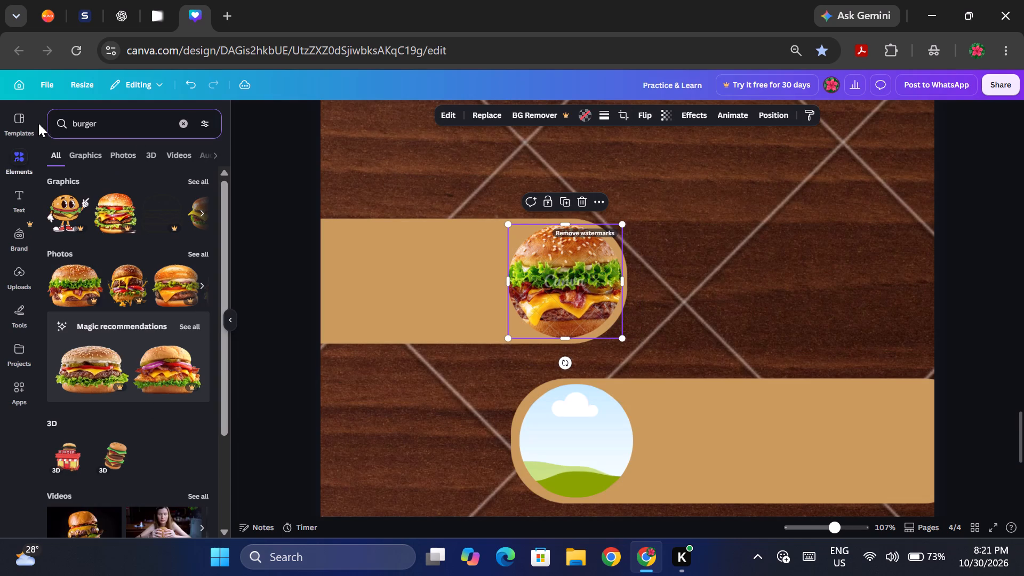
{"action": "left_click_drag", "start_coordinate": [38, 123], "coordinate": [29, 123]}
{"action": "left_click_drag", "start_coordinate": [123, 124], "coordinate": [36, 120]}
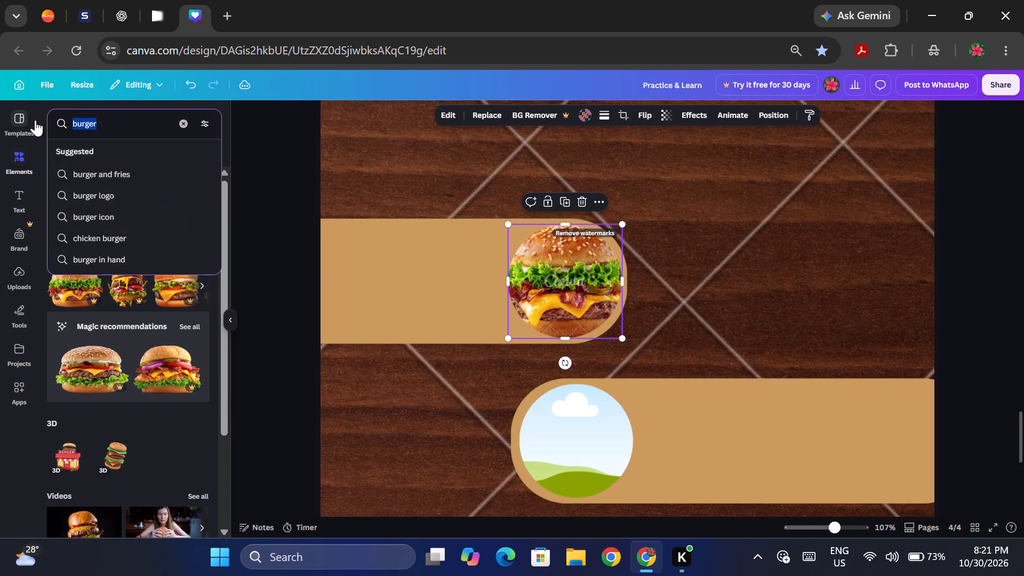
{"action": "type", "text": "pizz"}
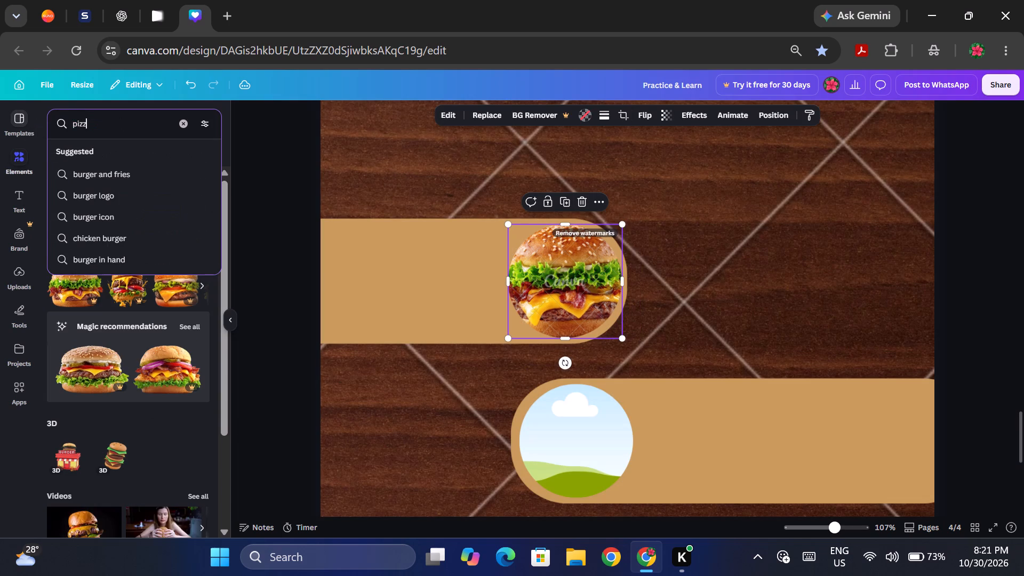
{"action": "key", "text": "a"}
{"action": "key", "text": "Return"}
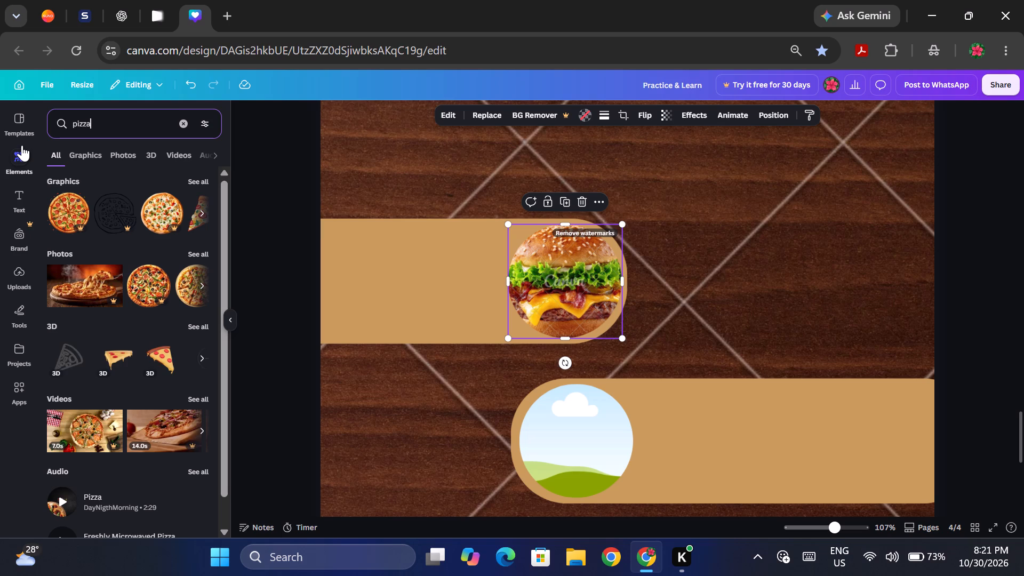
{"action": "left_click", "coordinate": [137, 282]}
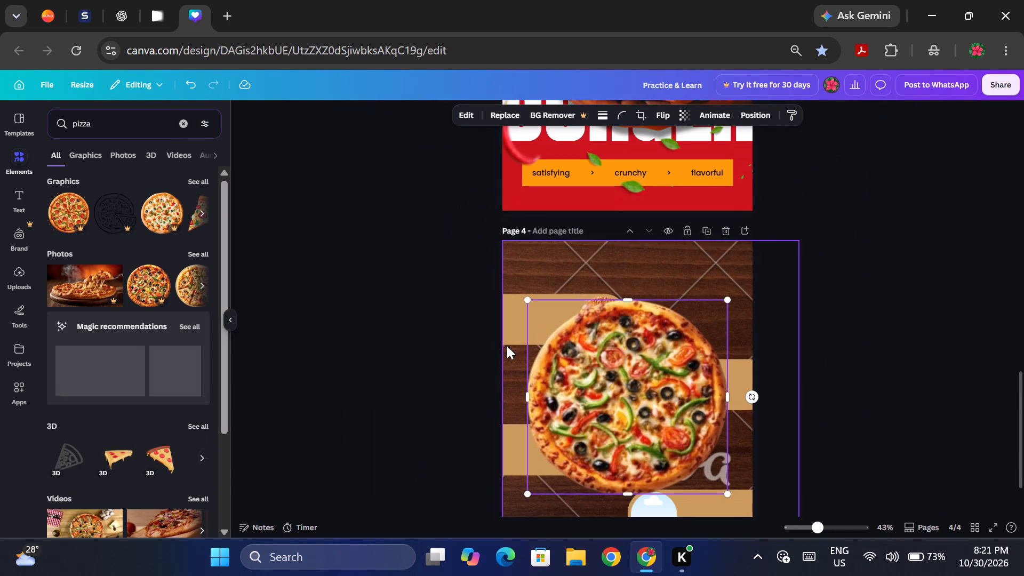
{"action": "left_click_drag", "start_coordinate": [621, 406], "coordinate": [608, 385]}
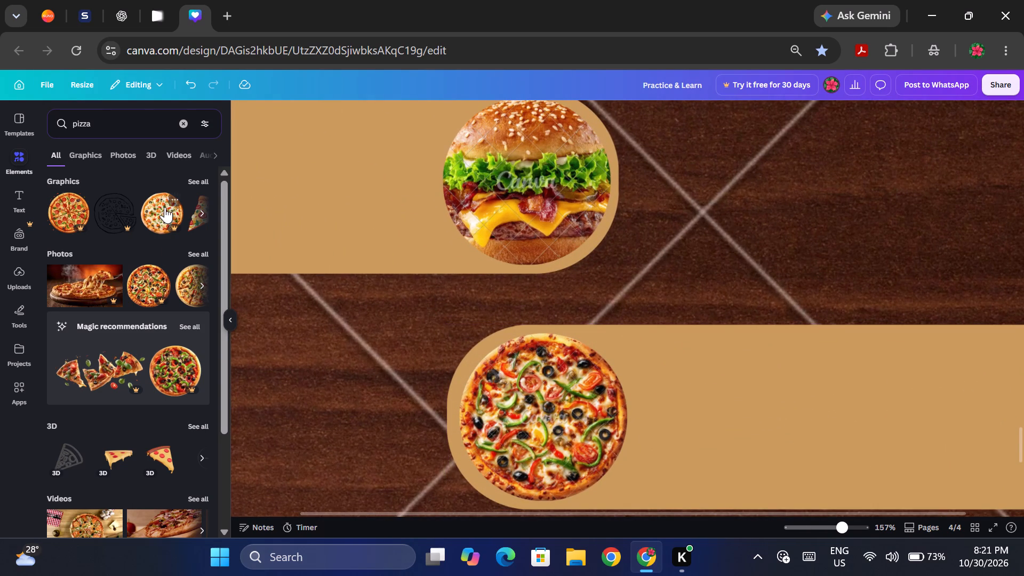
Show all pizza photos and replace the burger in the topmost circular frame with the sliced vegetable pizza on a wooden board.
{"action": "left_click", "coordinate": [195, 255]}
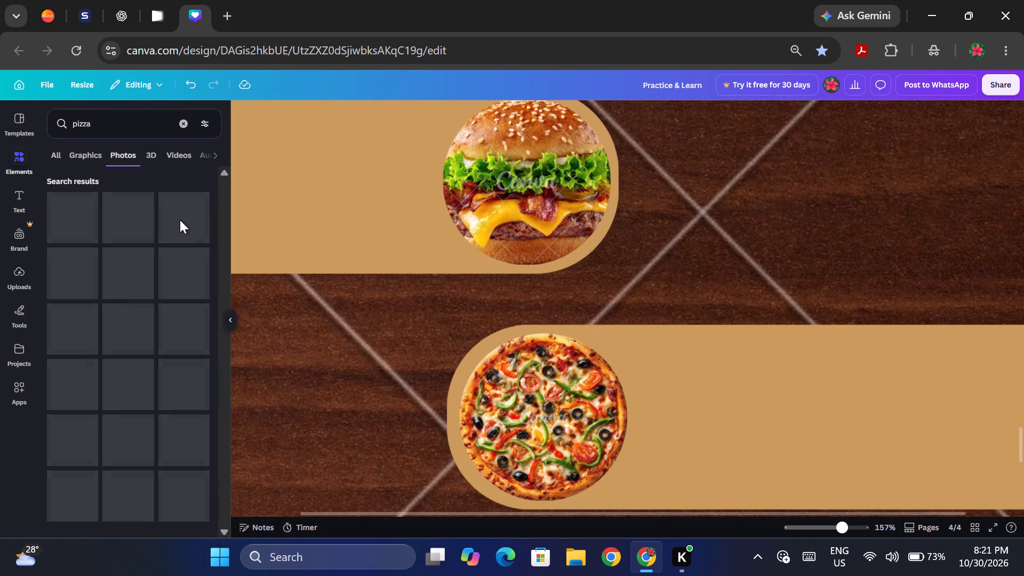
{"action": "scroll", "coordinate": [180, 220], "scroll_direction": "down", "scroll_amount": 1}
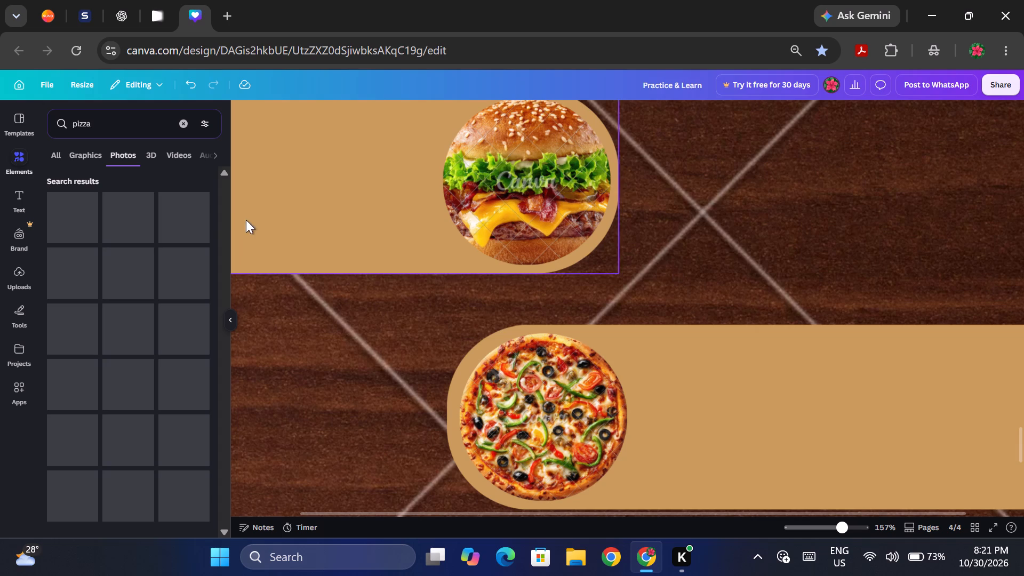
{"action": "left_click", "coordinate": [499, 179]}
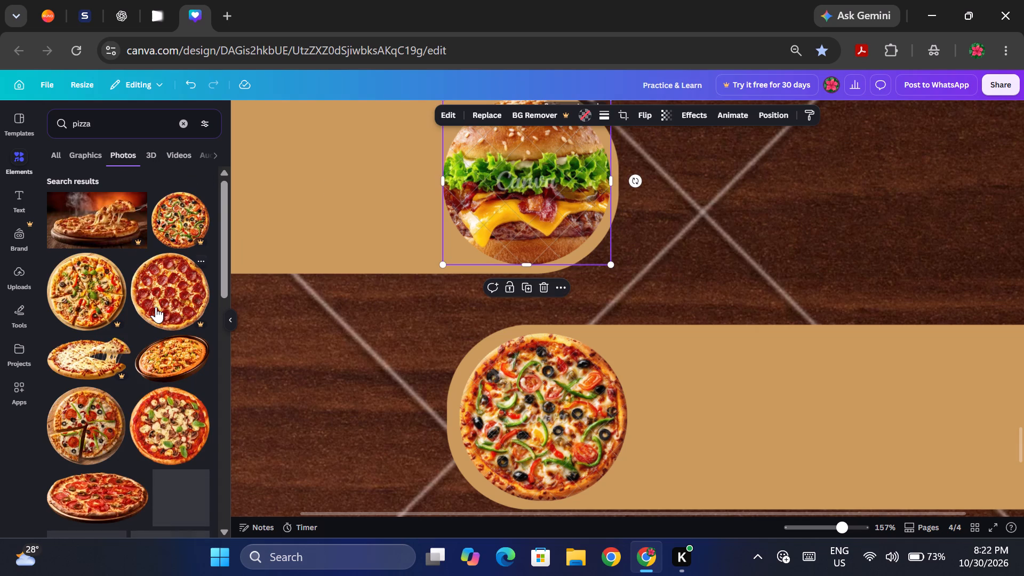
{"action": "double_click", "coordinate": [92, 297]}
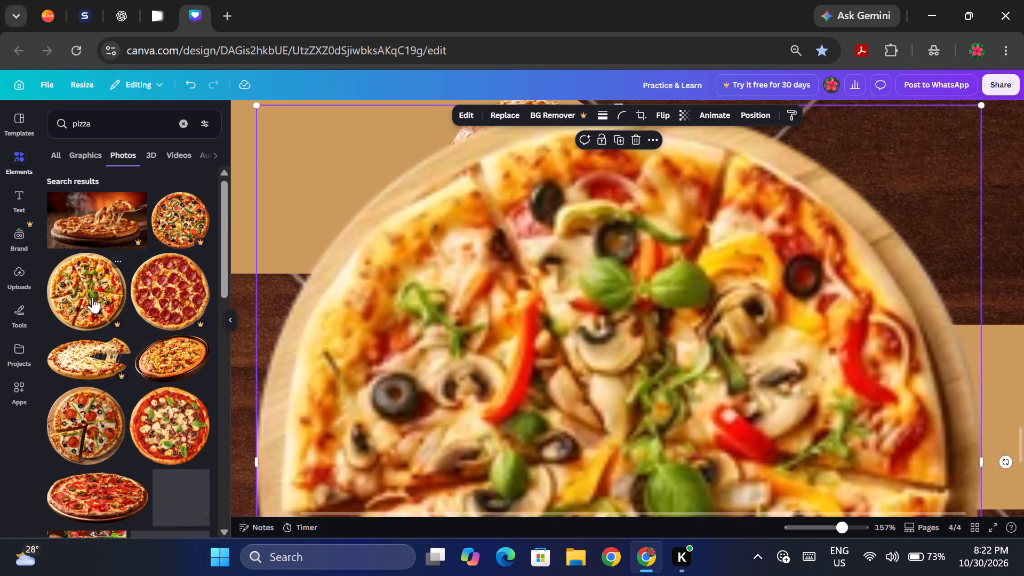
{"action": "left_click_drag", "start_coordinate": [657, 363], "coordinate": [541, 389]}
{"action": "key", "text": "BackSpace"}
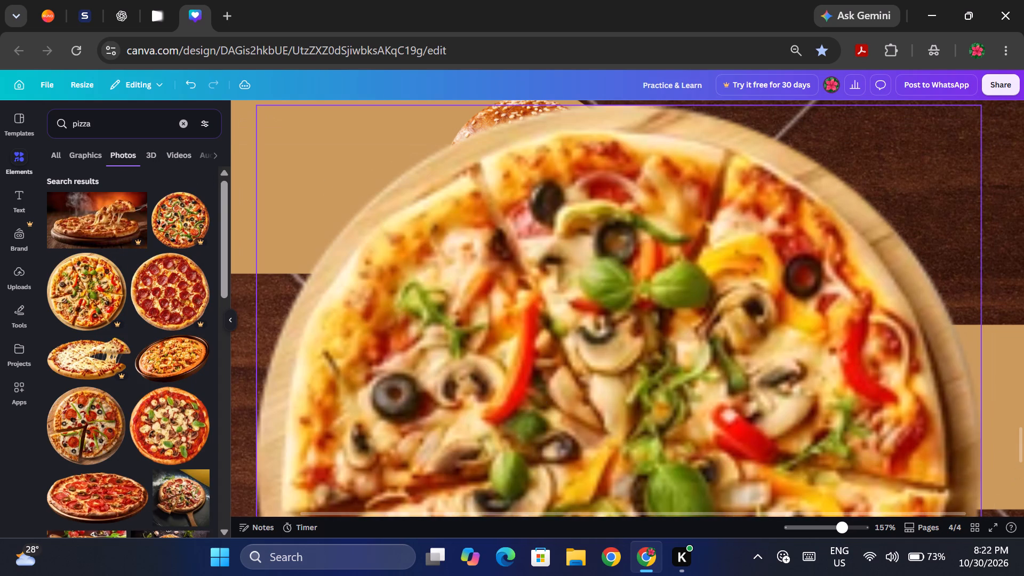
{"action": "left_click_drag", "start_coordinate": [582, 380], "coordinate": [519, 174]}
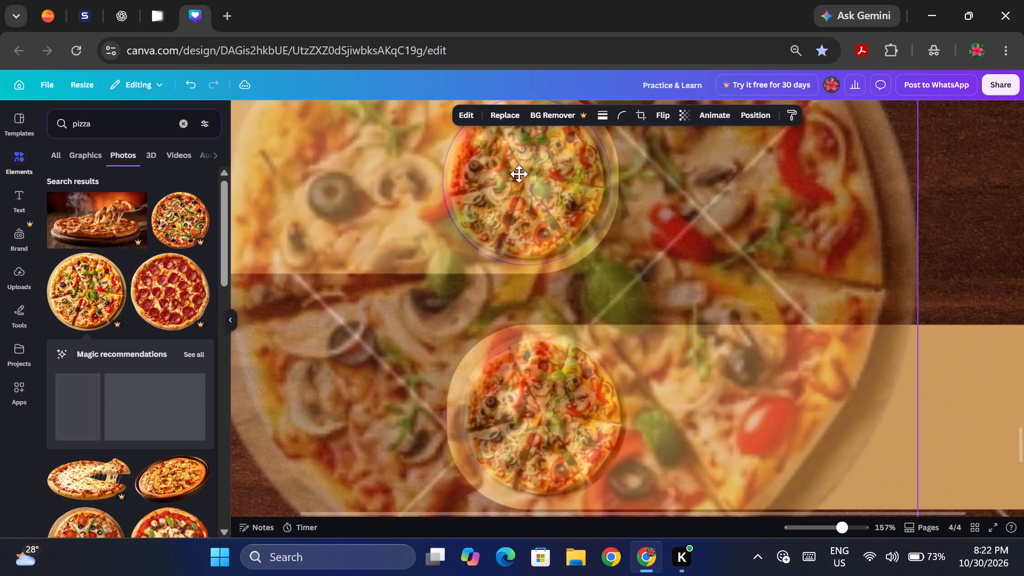
{"action": "left_click_drag", "start_coordinate": [519, 174], "coordinate": [519, 172]}
Replace the sliced pizza in the second circular frame with the round pizza photo topped with olives and green peppers.
{"action": "scroll", "coordinate": [769, 266], "scroll_direction": "down", "scroll_amount": 2}
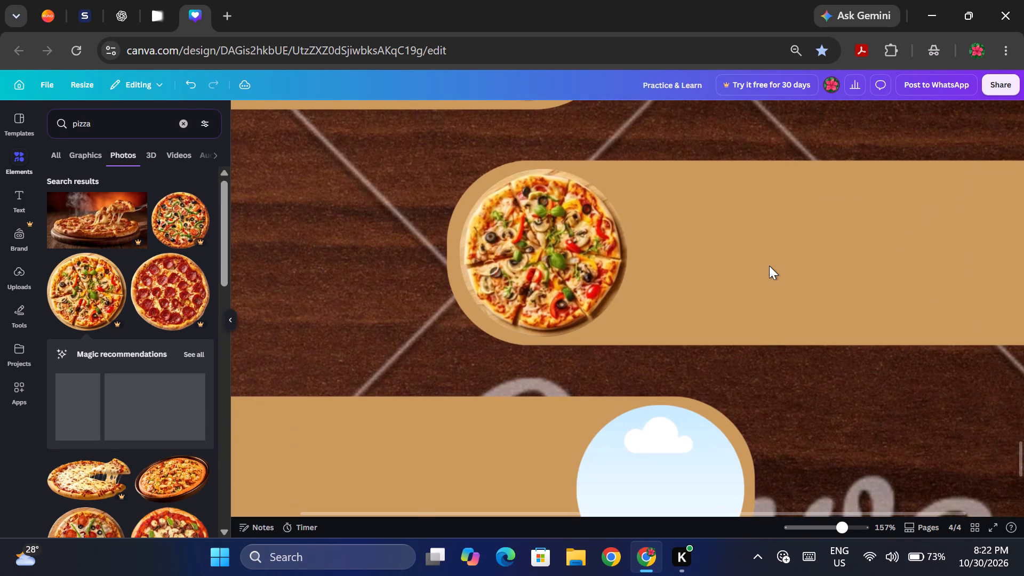
{"action": "scroll", "coordinate": [769, 266], "scroll_direction": "down", "scroll_amount": 2}
{"action": "scroll", "coordinate": [769, 266], "scroll_direction": "up", "scroll_amount": 2}
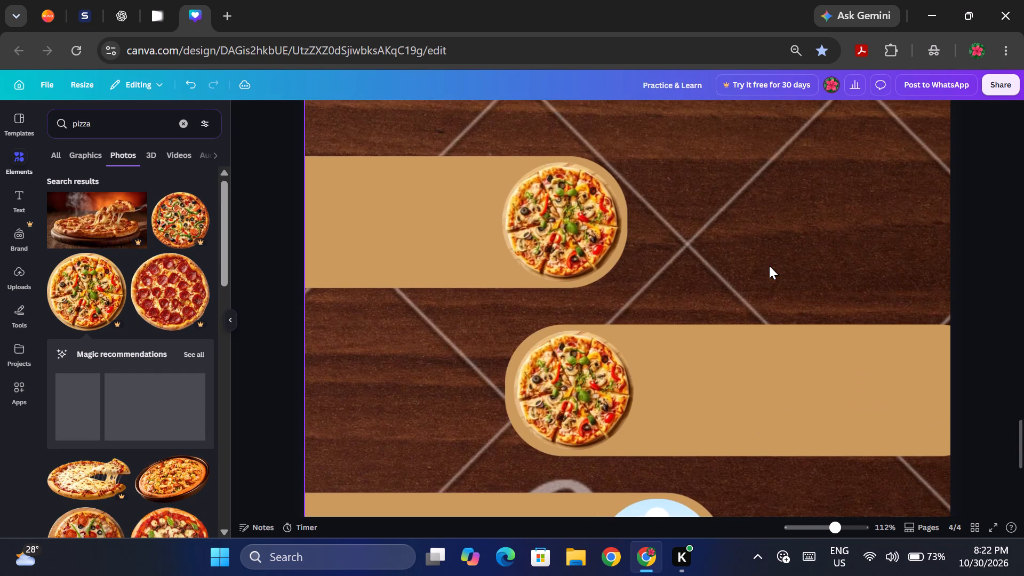
{"action": "left_click", "coordinate": [186, 222]}
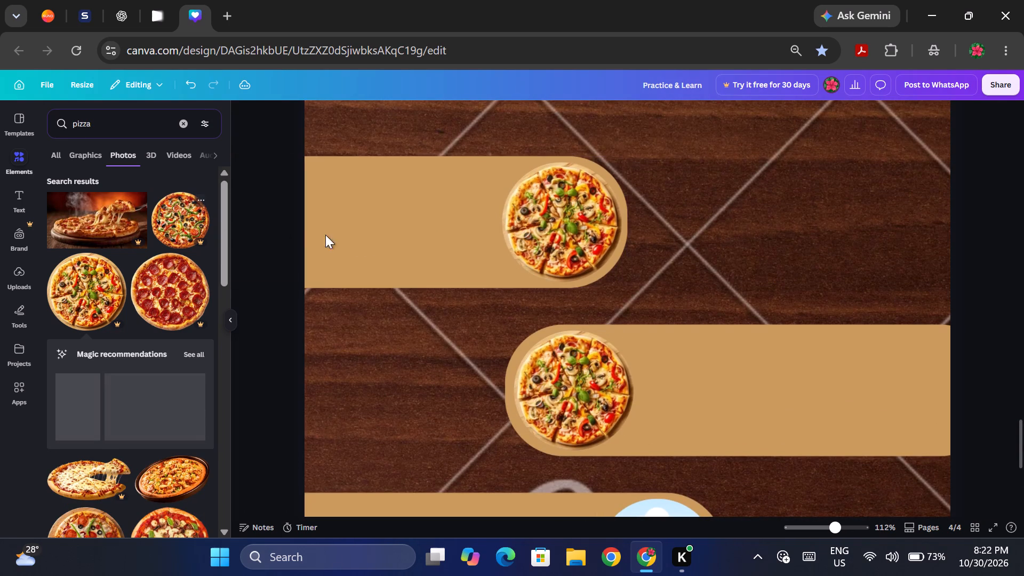
{"action": "left_click", "coordinate": [175, 213]}
{"action": "left_click_drag", "start_coordinate": [537, 389], "coordinate": [579, 382]}
Fill the third circular frame with the round pepperoni pizza photo.
{"action": "scroll", "coordinate": [644, 409], "scroll_direction": "down", "scroll_amount": 2}
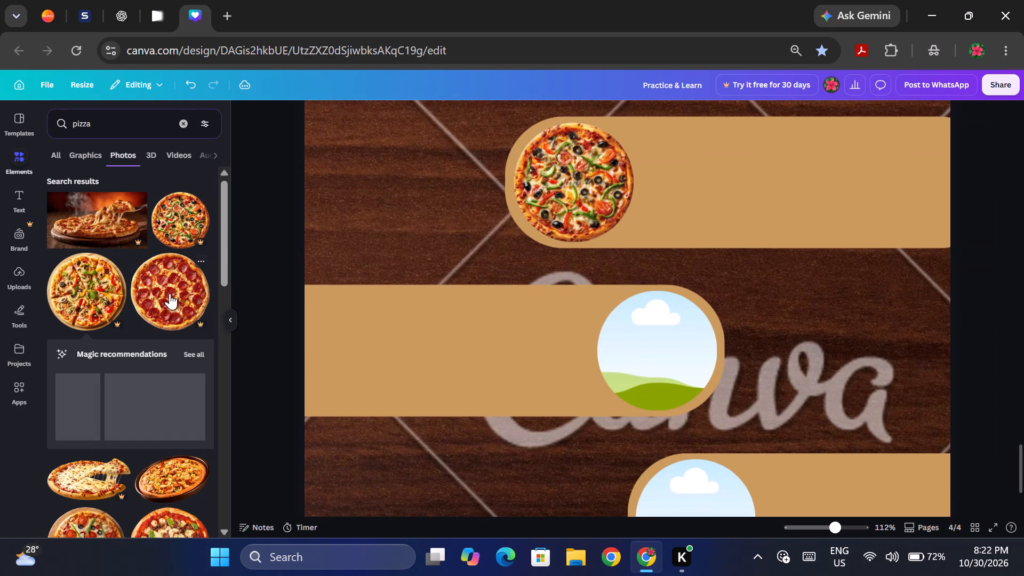
{"action": "left_click", "coordinate": [170, 293]}
{"action": "left_click_drag", "start_coordinate": [597, 355], "coordinate": [658, 373]}
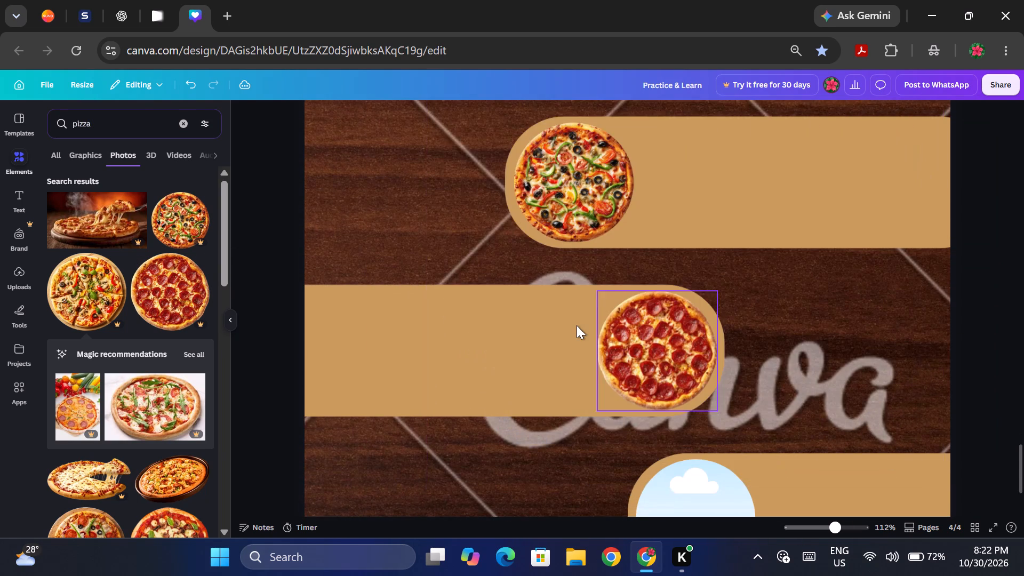
Fill the fourth circular frame with the round pizza photo topped with mushrooms, cheese and basil leaves.
{"action": "scroll", "coordinate": [577, 325], "scroll_direction": "down", "scroll_amount": 3}
{"action": "scroll", "coordinate": [148, 399], "scroll_direction": "down", "scroll_amount": 2}
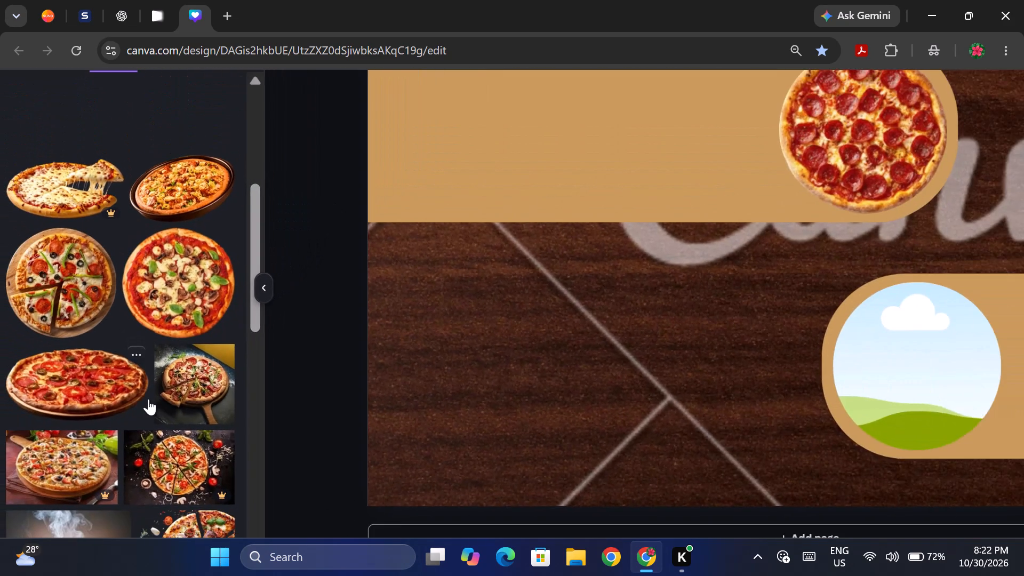
{"action": "scroll", "coordinate": [148, 399], "scroll_direction": "down", "scroll_amount": 1}
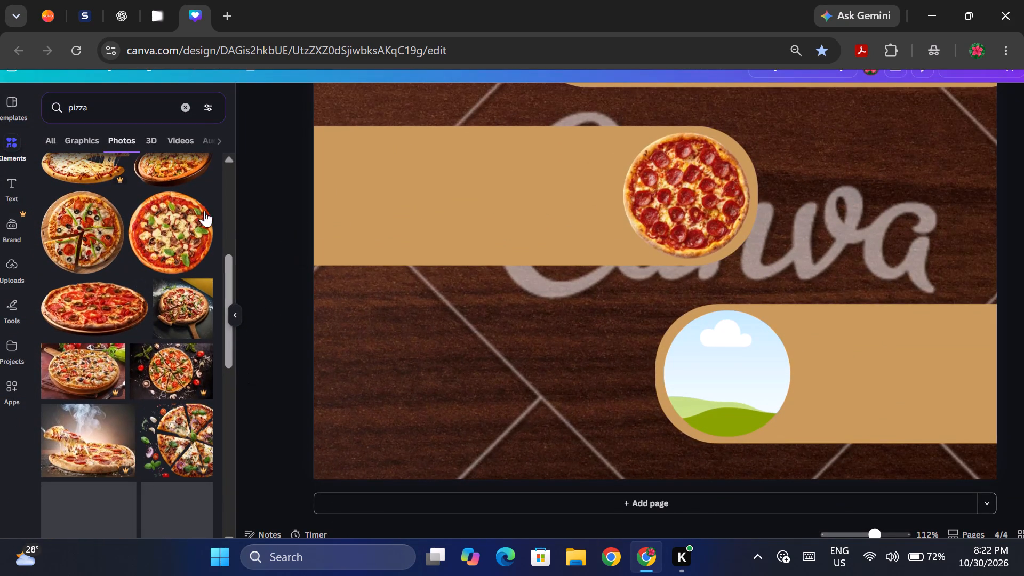
{"action": "left_click", "coordinate": [173, 218]}
{"action": "left_click_drag", "start_coordinate": [637, 192], "coordinate": [674, 250]}
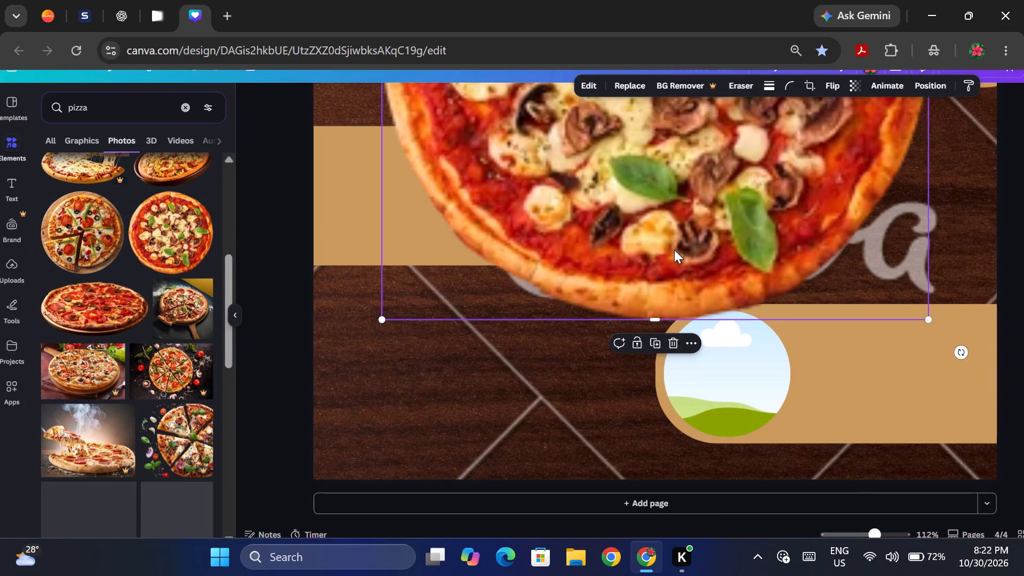
{"action": "left_click_drag", "start_coordinate": [674, 250], "coordinate": [709, 360]}
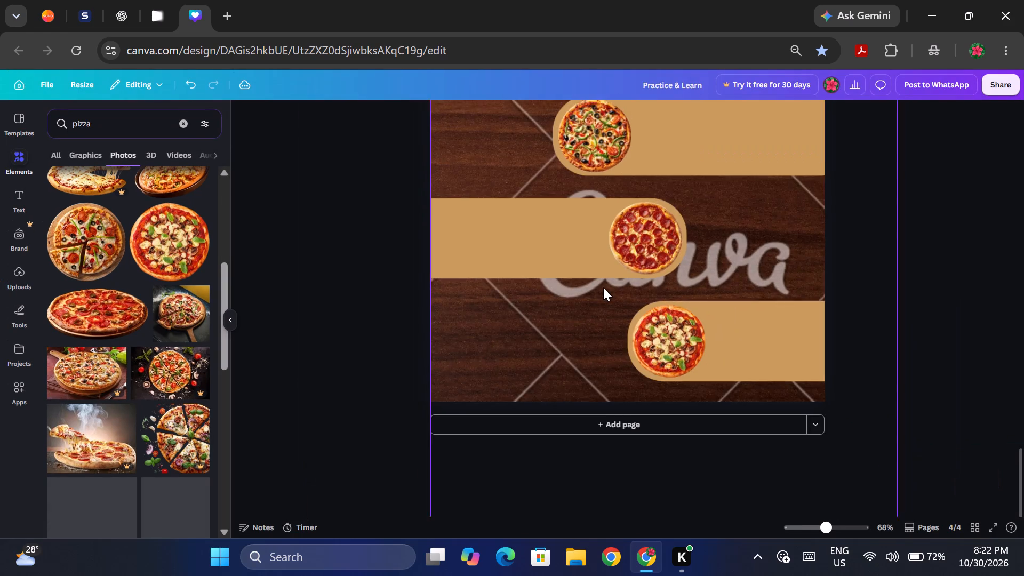
{"action": "scroll", "coordinate": [605, 241], "scroll_direction": "up", "scroll_amount": 1}
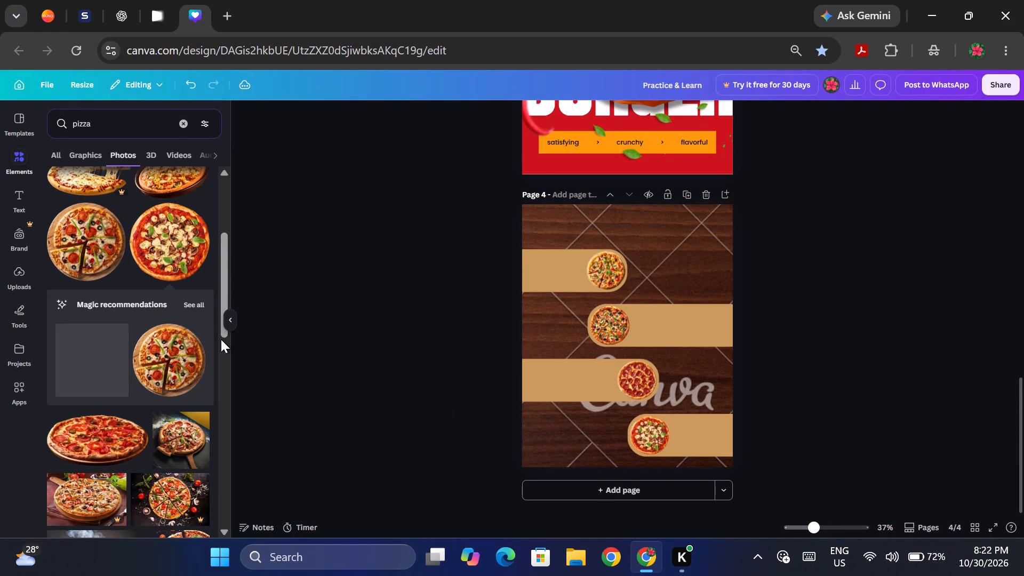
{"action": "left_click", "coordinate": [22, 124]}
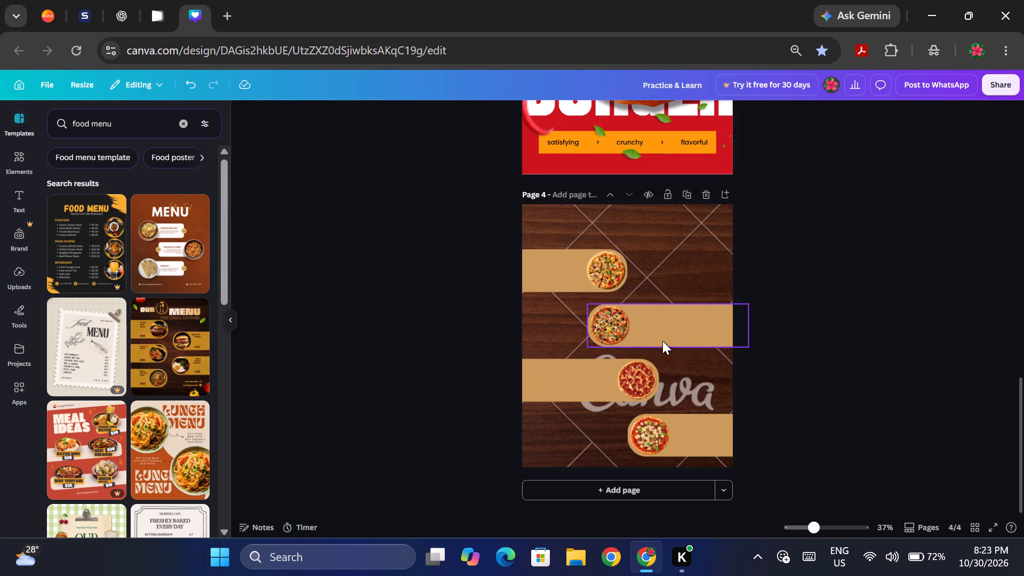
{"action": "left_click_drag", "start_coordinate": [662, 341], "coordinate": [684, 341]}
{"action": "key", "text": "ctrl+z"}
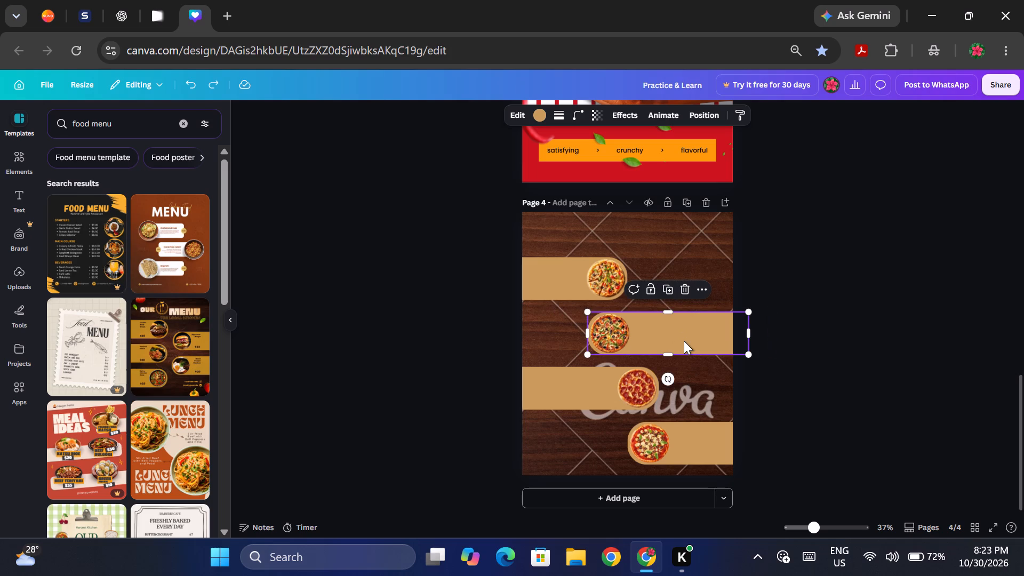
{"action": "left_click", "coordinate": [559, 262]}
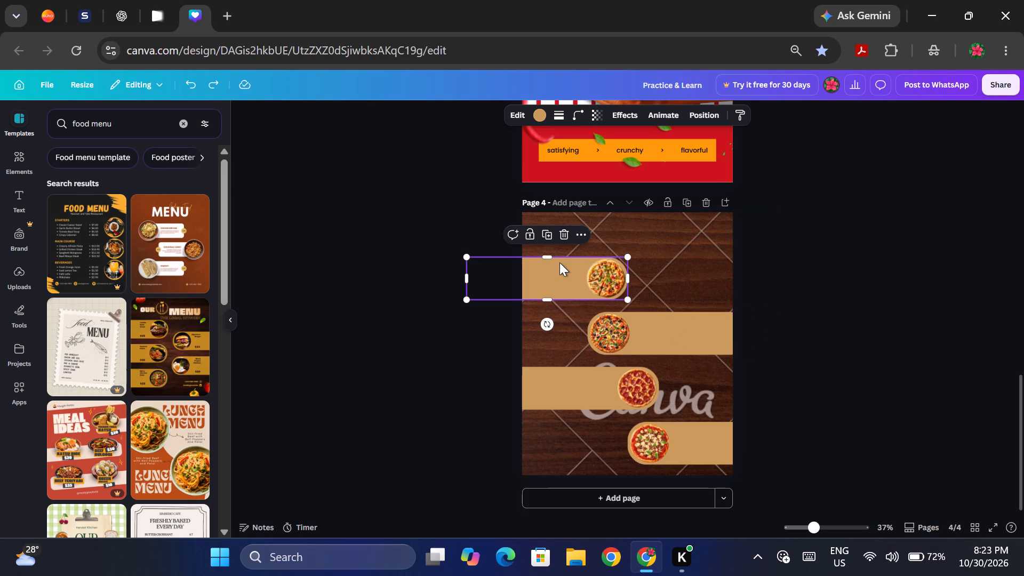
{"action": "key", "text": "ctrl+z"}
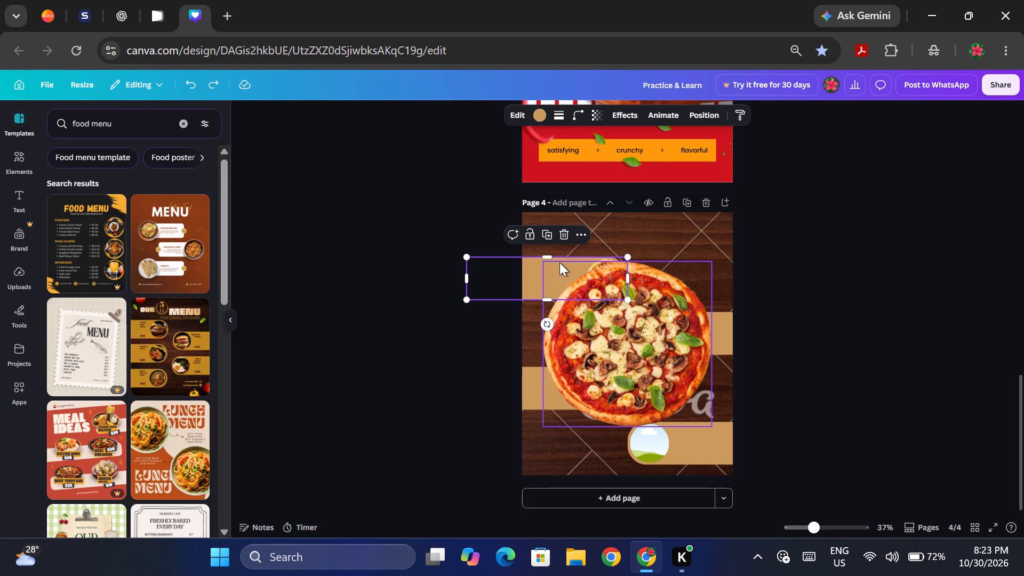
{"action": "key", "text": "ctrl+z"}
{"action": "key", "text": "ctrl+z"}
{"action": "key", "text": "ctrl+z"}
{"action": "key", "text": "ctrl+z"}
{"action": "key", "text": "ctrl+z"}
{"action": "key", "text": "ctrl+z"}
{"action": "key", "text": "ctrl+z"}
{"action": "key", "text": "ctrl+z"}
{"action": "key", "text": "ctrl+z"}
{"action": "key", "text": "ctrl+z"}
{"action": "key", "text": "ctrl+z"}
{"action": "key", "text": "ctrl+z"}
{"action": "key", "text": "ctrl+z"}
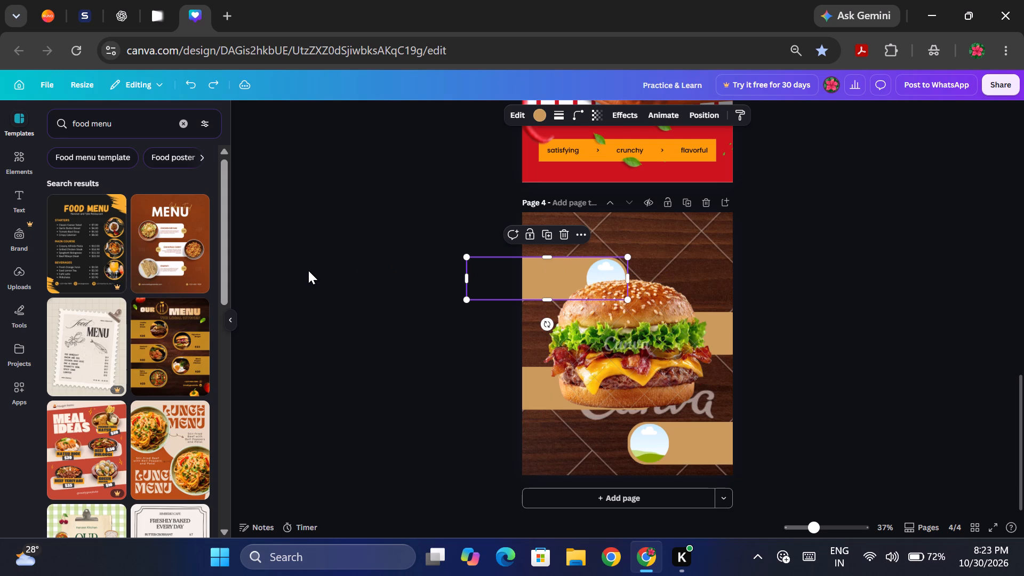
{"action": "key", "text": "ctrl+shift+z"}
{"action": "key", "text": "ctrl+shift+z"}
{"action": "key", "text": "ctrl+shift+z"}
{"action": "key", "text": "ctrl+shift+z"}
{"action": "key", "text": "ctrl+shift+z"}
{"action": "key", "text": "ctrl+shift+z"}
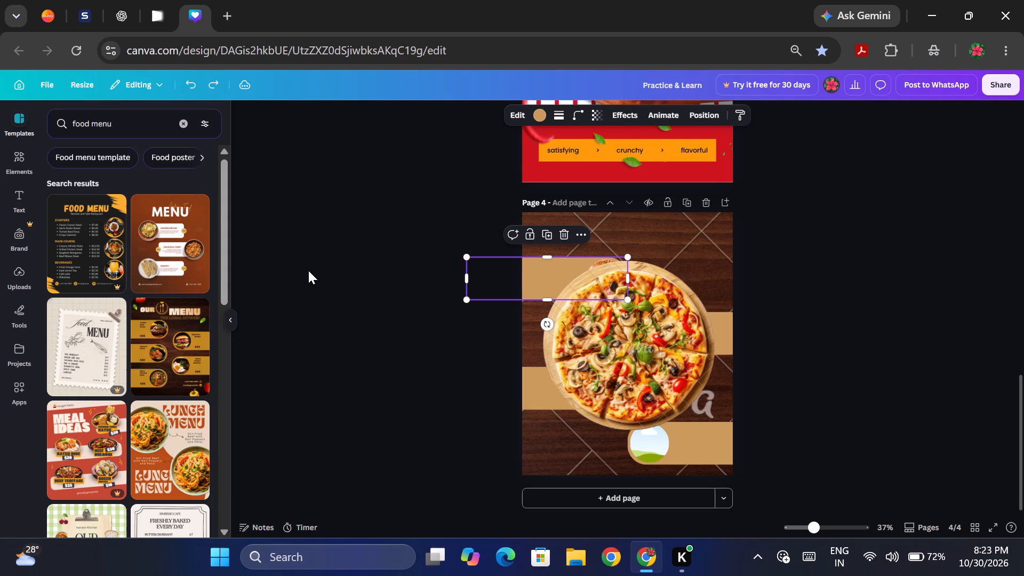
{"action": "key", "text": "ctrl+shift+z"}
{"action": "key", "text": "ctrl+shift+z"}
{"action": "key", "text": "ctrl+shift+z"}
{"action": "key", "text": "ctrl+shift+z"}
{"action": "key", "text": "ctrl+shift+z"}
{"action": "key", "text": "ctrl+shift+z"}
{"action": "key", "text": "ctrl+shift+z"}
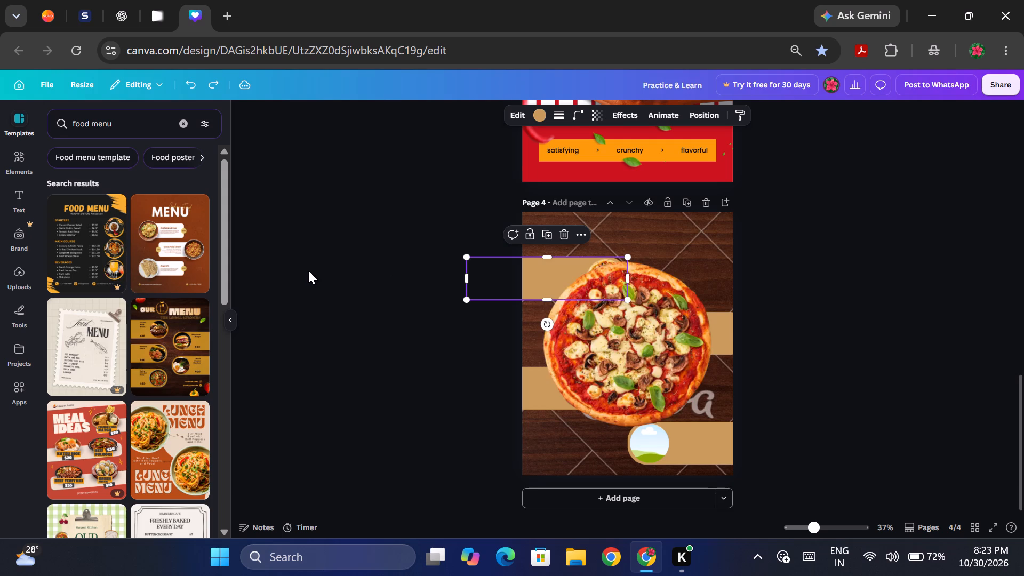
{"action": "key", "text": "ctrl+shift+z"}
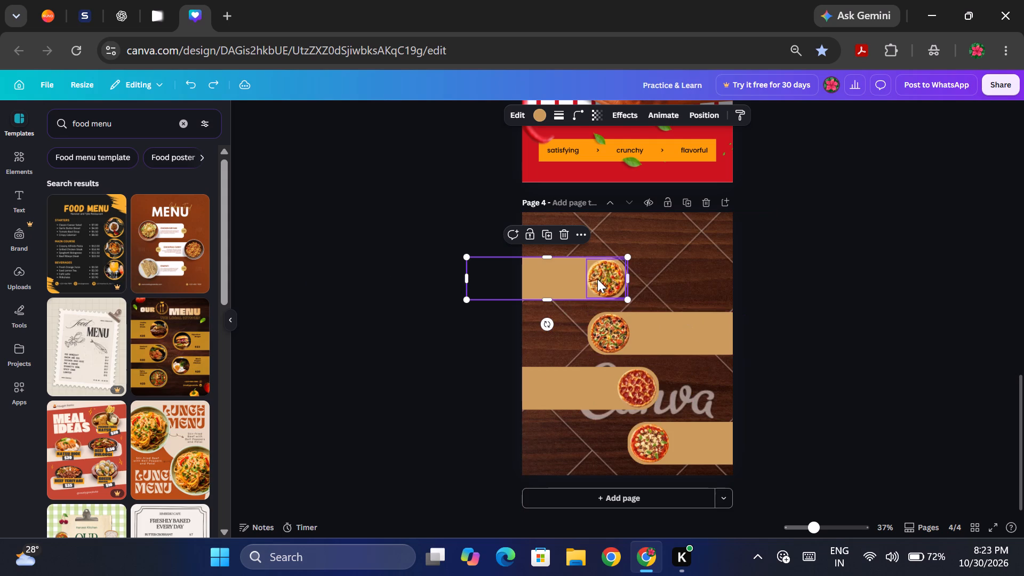
Group the topmost tan bar on page 4 with its circular pizza photo.
{"action": "left_click", "coordinate": [597, 279], "text": "ctrl+shift"}
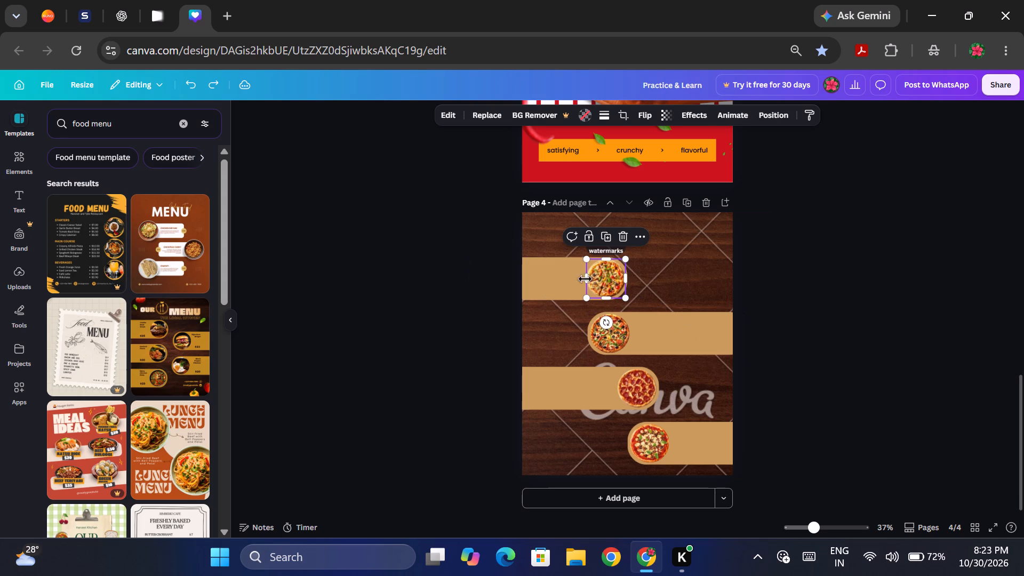
{"action": "left_click", "coordinate": [571, 279], "text": "ctrl+shift"}
{"action": "left_click", "coordinate": [774, 318]}
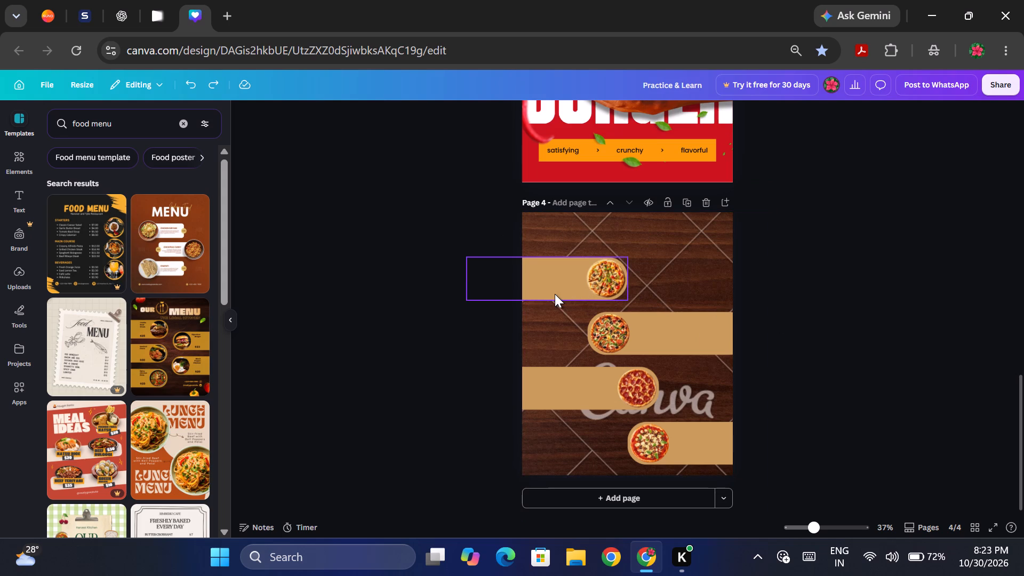
{"action": "left_click", "coordinate": [555, 294]}
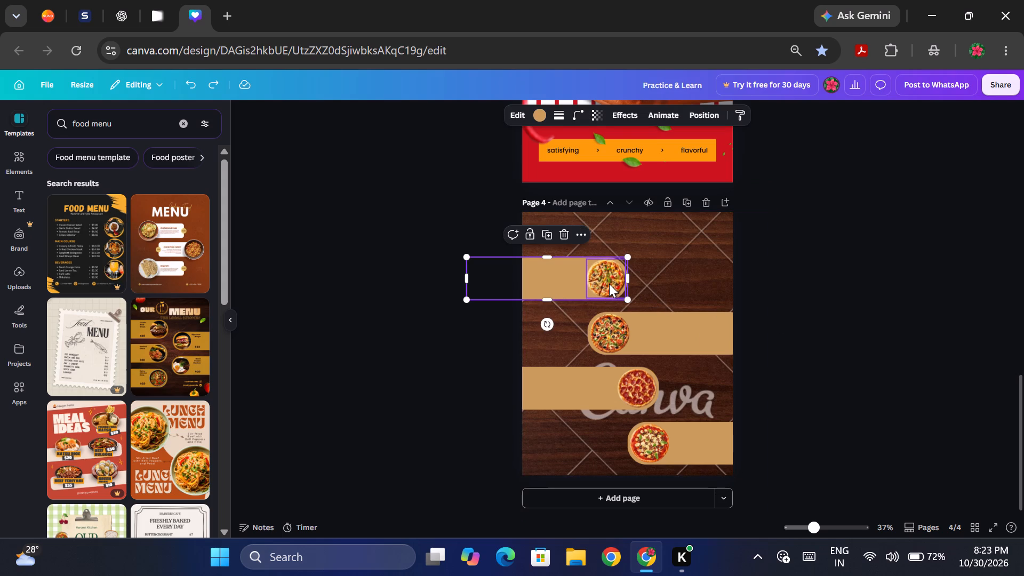
{"action": "left_click", "coordinate": [609, 284], "text": "ctrl+shift"}
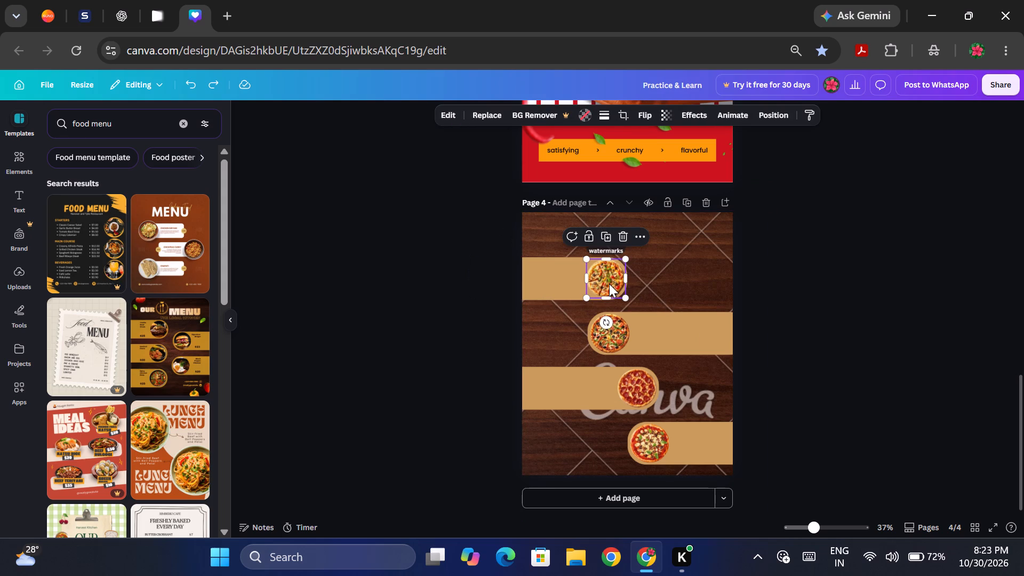
{"action": "left_click", "coordinate": [564, 275], "text": "ctrl"}
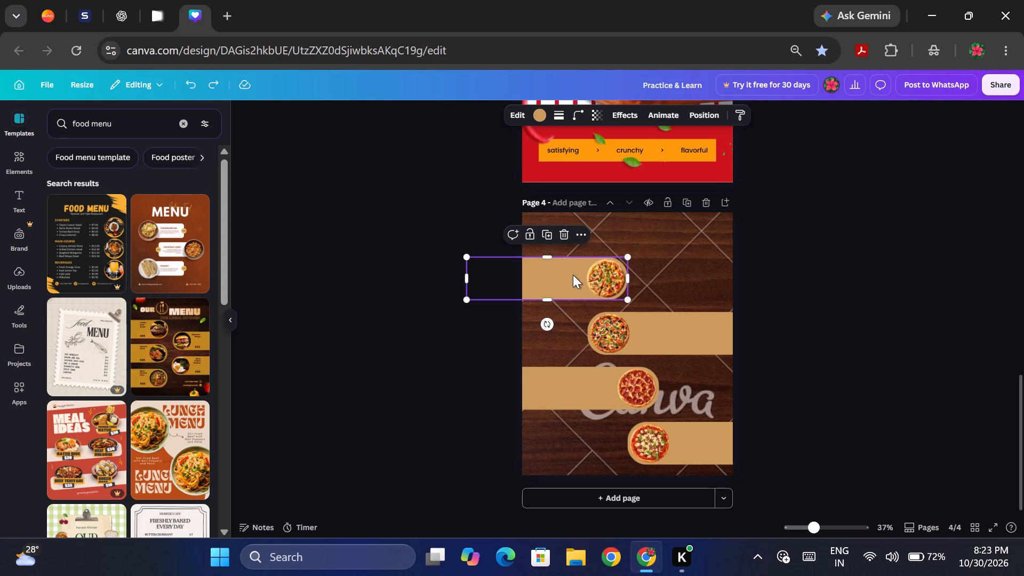
{"action": "left_click", "coordinate": [601, 278], "text": "shift"}
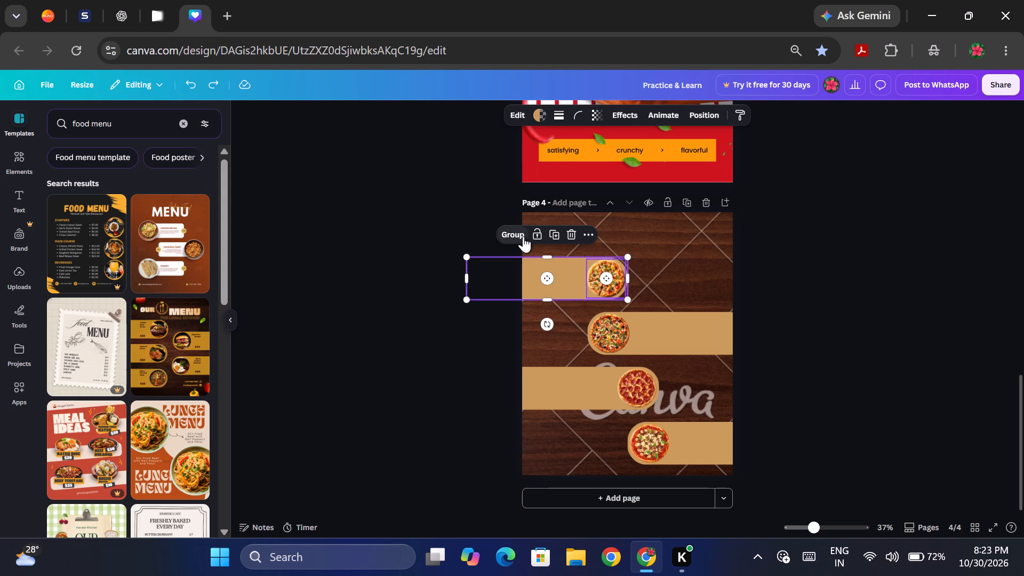
{"action": "left_click", "coordinate": [523, 236], "text": "shift"}
Group the second tan bar with its circular olive and green pepper pizza photo.
{"action": "left_click", "coordinate": [660, 340]}
{"action": "left_click", "coordinate": [604, 330], "text": "shift"}
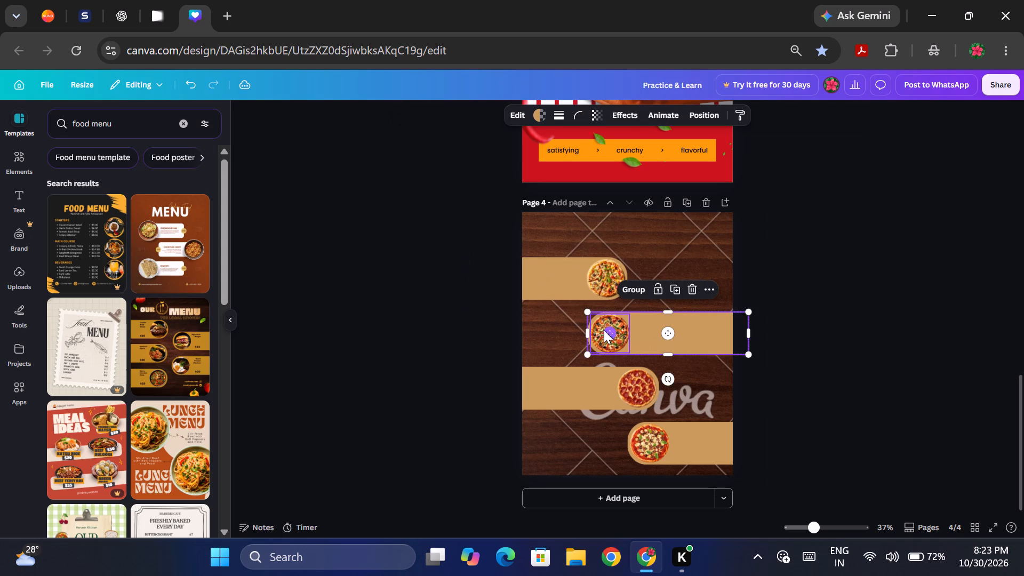
{"action": "left_click", "coordinate": [642, 290]}
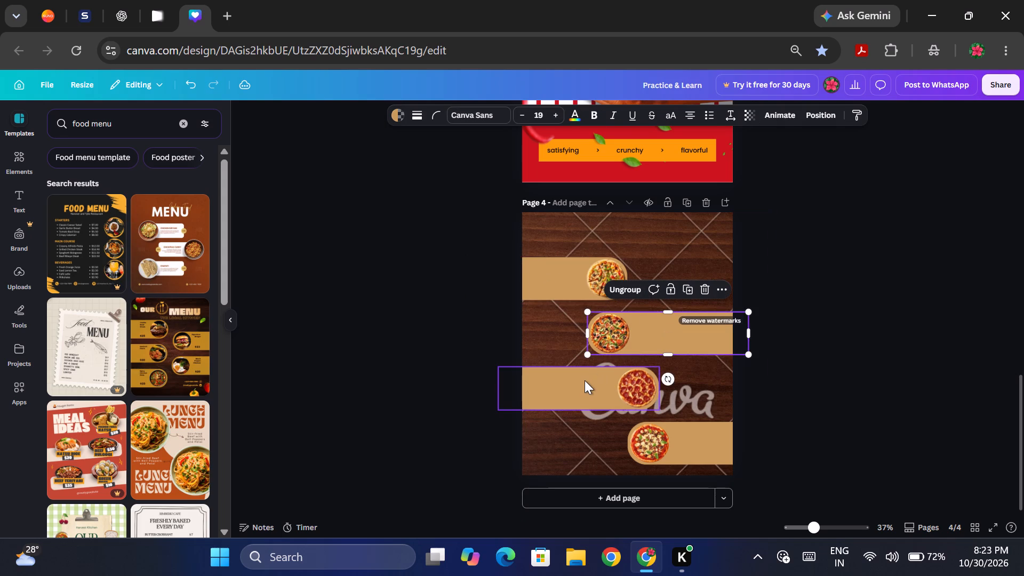
Group the third tan bar with its circular pepperoni pizza photo.
{"action": "double_click", "coordinate": [585, 380], "text": "shift"}
{"action": "left_click", "coordinate": [822, 381]}
{"action": "left_click", "coordinate": [573, 381], "text": "shift"}
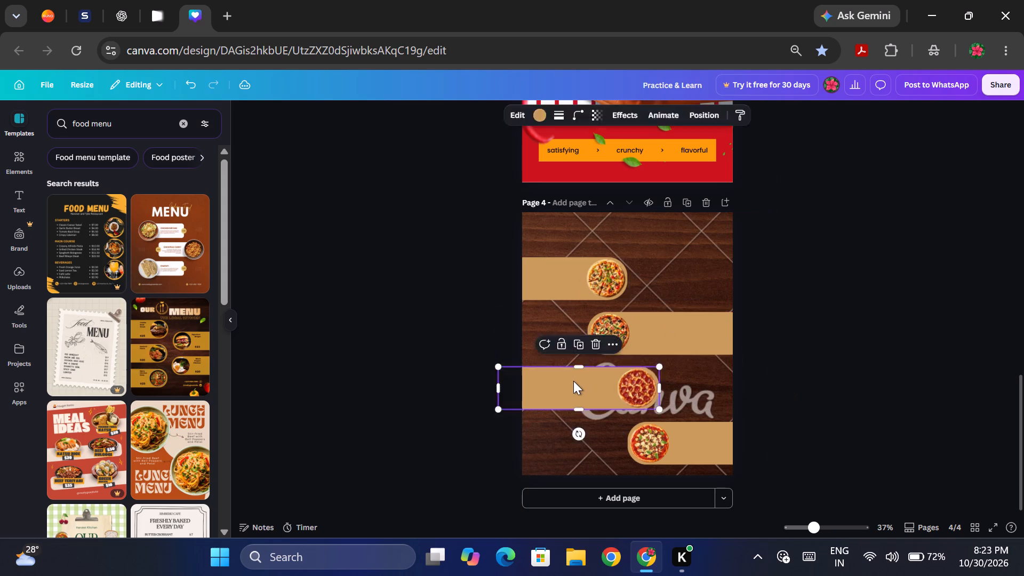
{"action": "left_click", "coordinate": [650, 381], "text": "shift"}
{"action": "key", "text": "ctrl+g"}
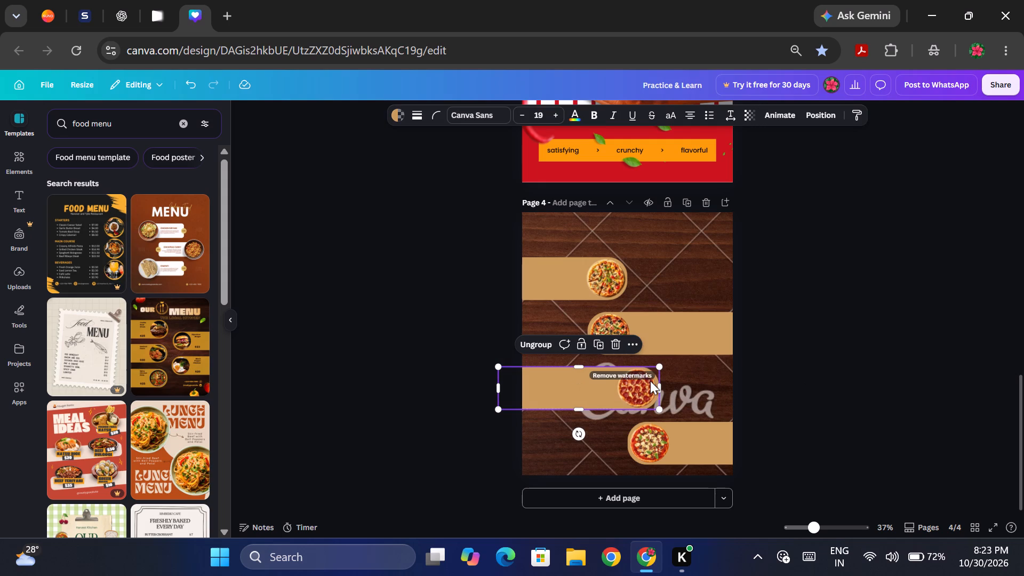
Dismiss the Windows Security notification and group the fourth tan bar with its circular mushroom and basil pizza photo.
{"action": "left_click", "coordinate": [719, 467]}
{"action": "left_click", "coordinate": [713, 446]}
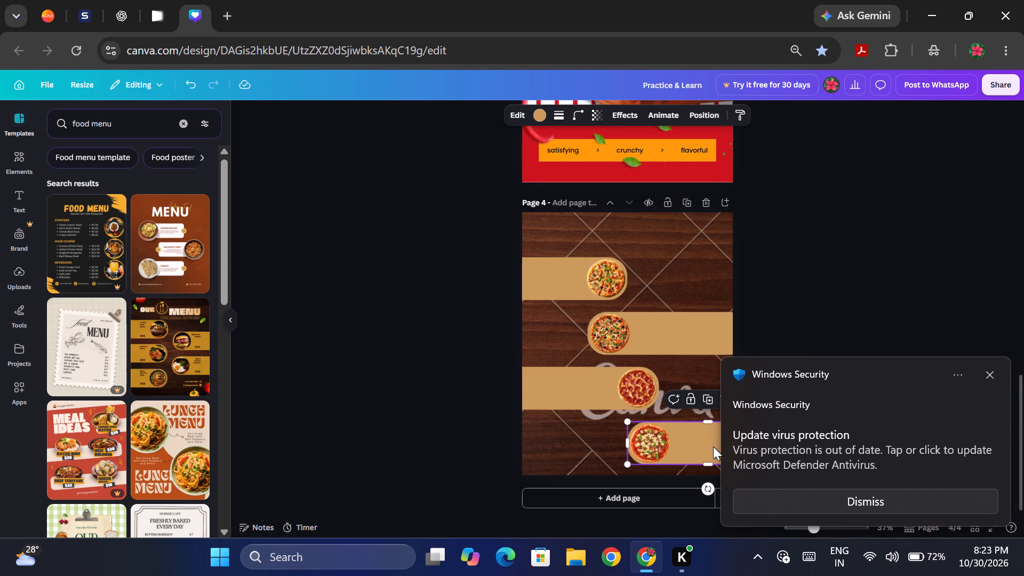
{"action": "left_click", "coordinate": [989, 376]}
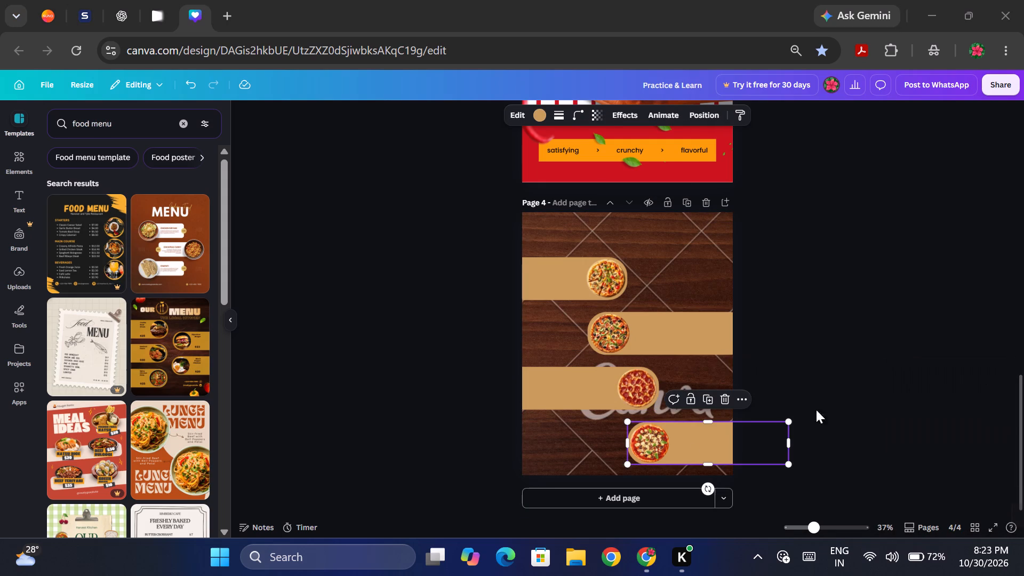
{"action": "left_click", "coordinate": [659, 430], "text": "shift"}
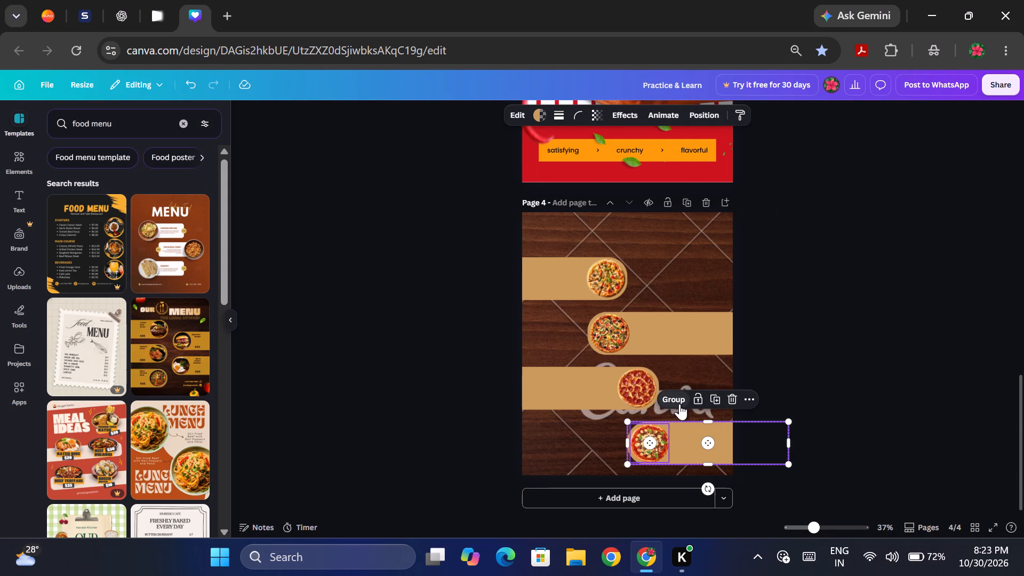
{"action": "left_click", "coordinate": [679, 404], "text": "shift"}
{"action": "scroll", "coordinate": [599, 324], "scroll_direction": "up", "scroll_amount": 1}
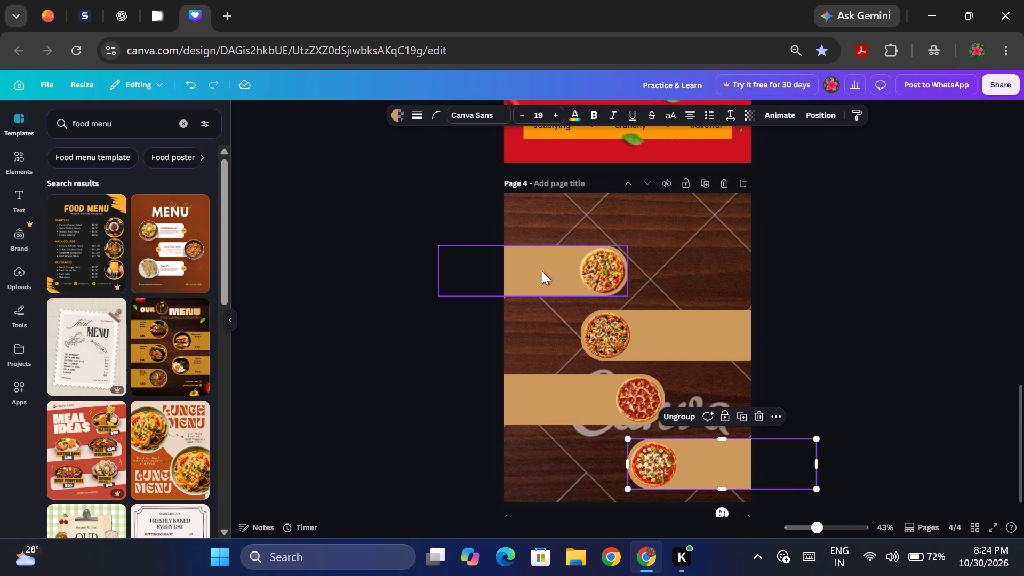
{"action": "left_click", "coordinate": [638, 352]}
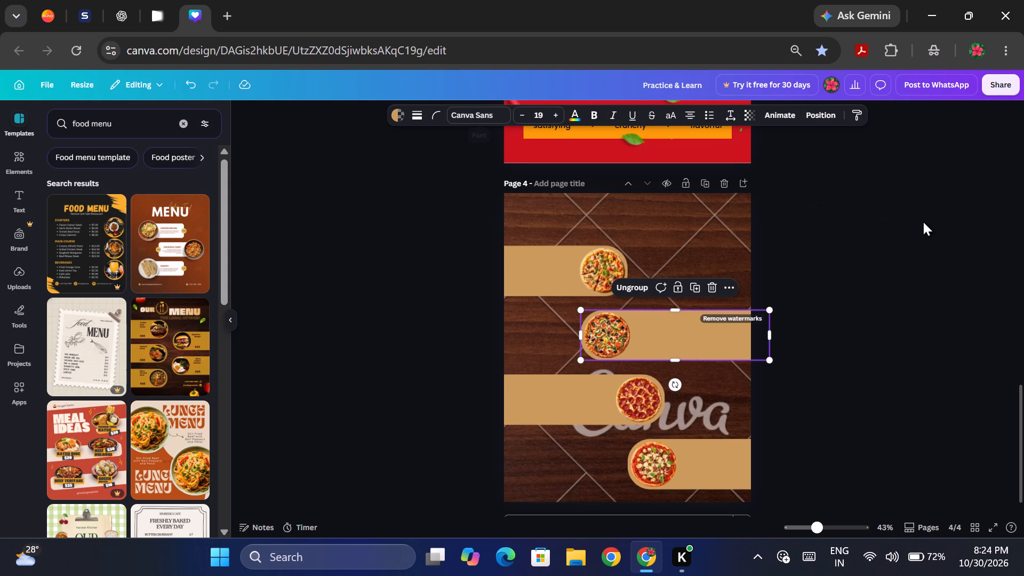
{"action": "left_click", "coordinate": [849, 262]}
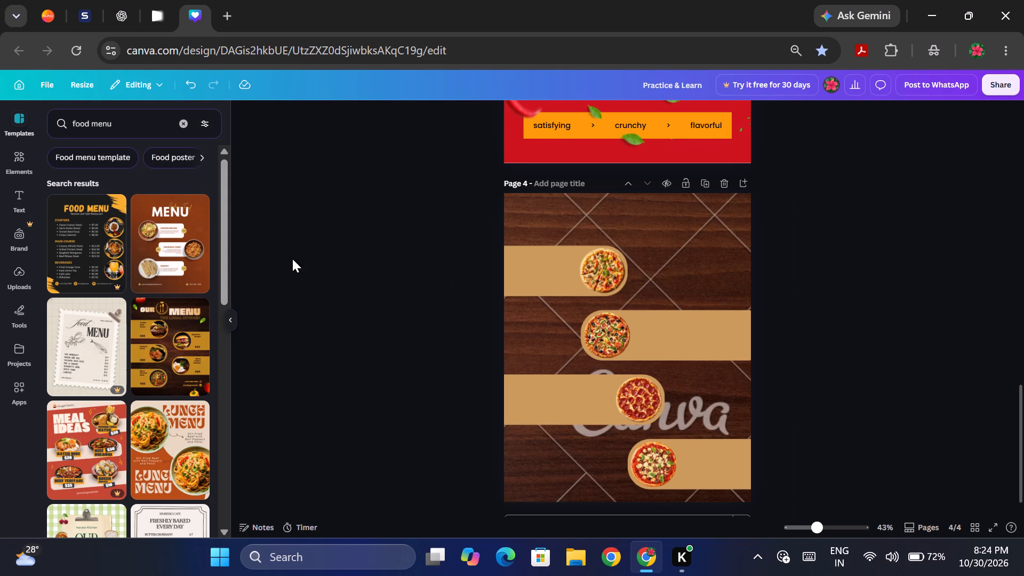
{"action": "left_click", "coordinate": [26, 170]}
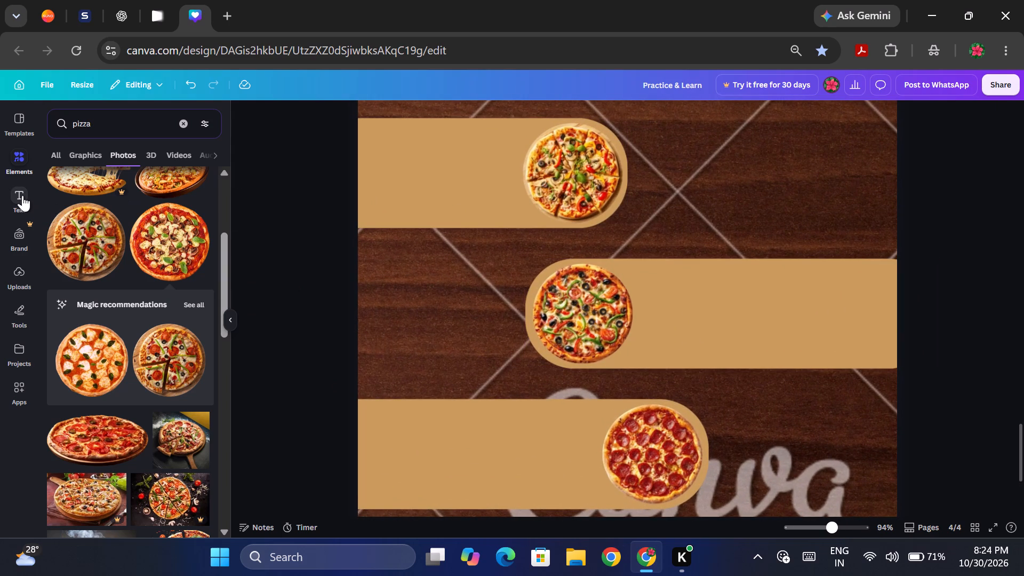
Add a heading to page 4 that reads "Over".
{"action": "left_click", "coordinate": [22, 195]}
{"action": "left_click", "coordinate": [122, 294]}
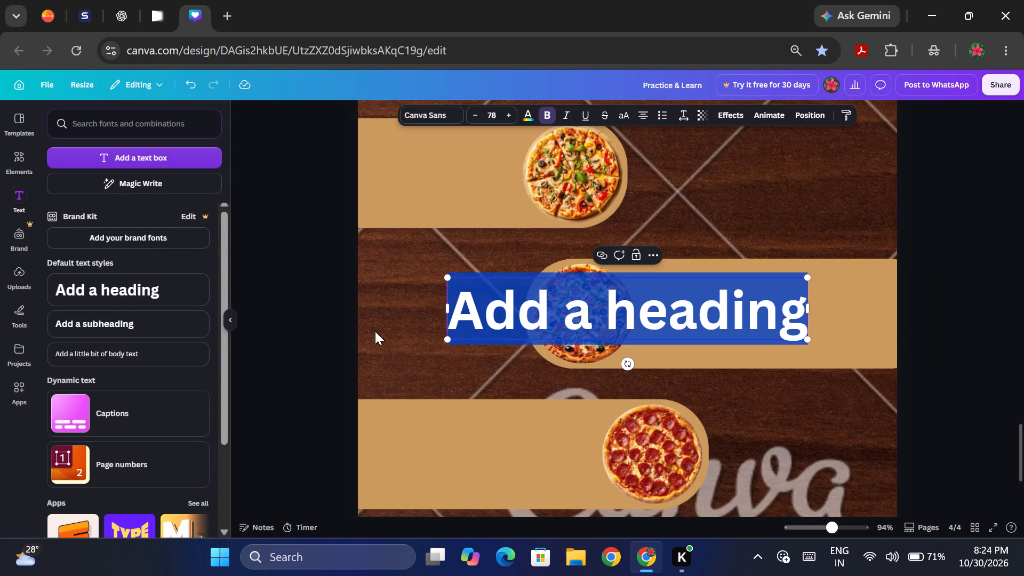
{"action": "key", "text": "shift+o"}
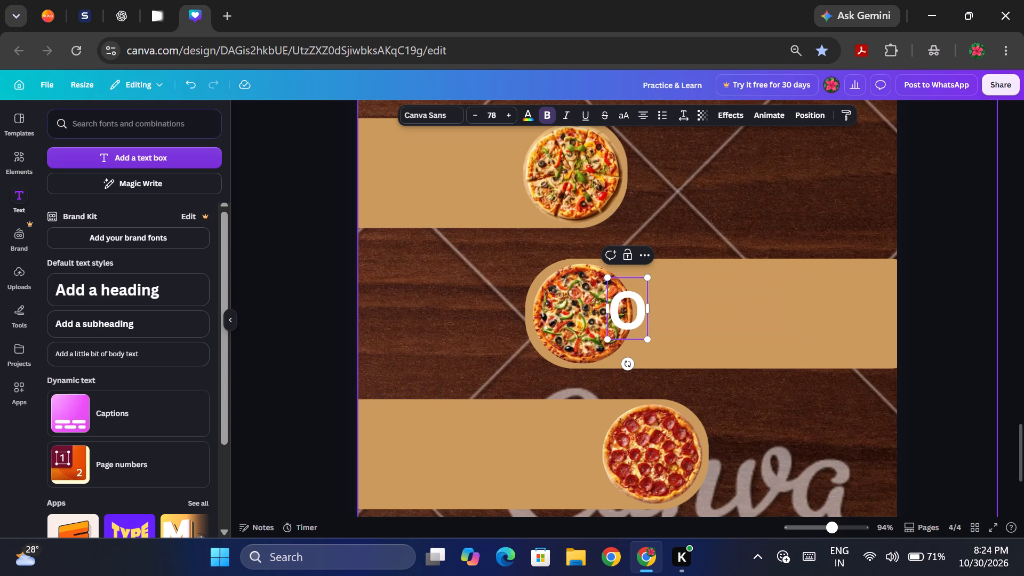
{"action": "key", "text": "v"}
{"action": "type", "text": "er"}
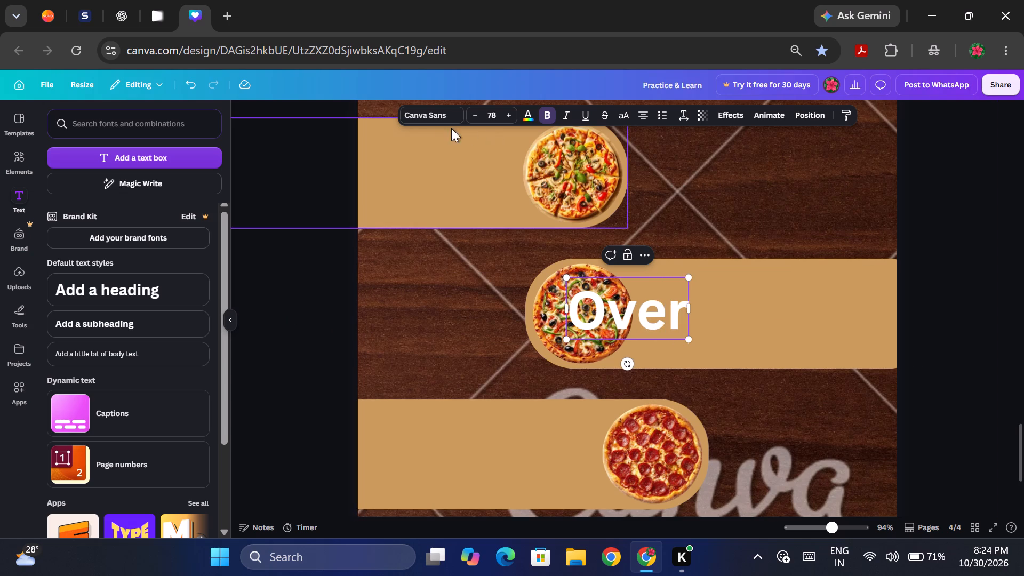
Set the font of the "Over" heading to Anton.
{"action": "left_click_drag", "start_coordinate": [431, 110], "coordinate": [431, 104]}
{"action": "left_click", "coordinate": [431, 115]}
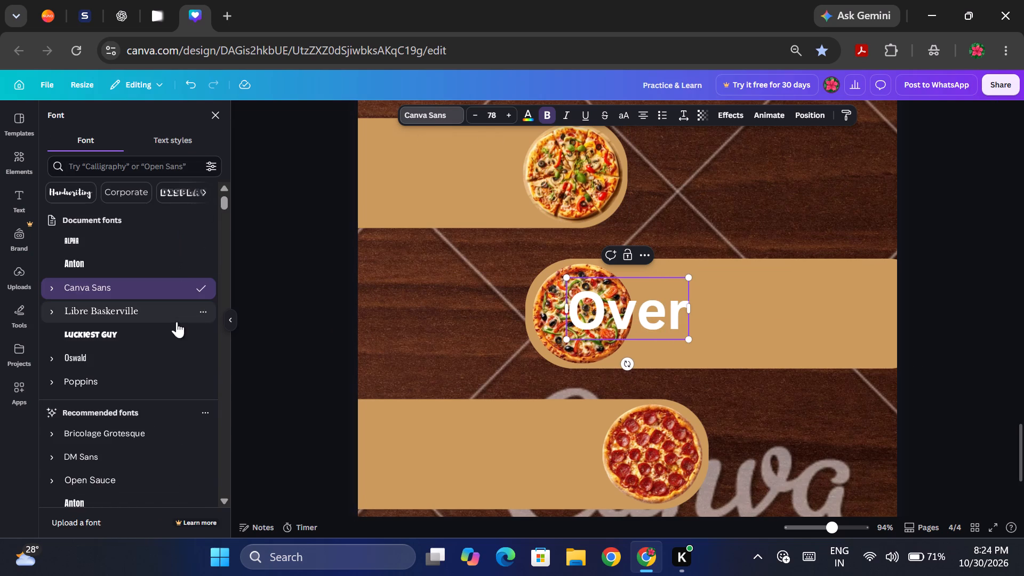
{"action": "scroll", "coordinate": [177, 322], "scroll_direction": "down", "scroll_amount": 2}
{"action": "left_click", "coordinate": [87, 279]}
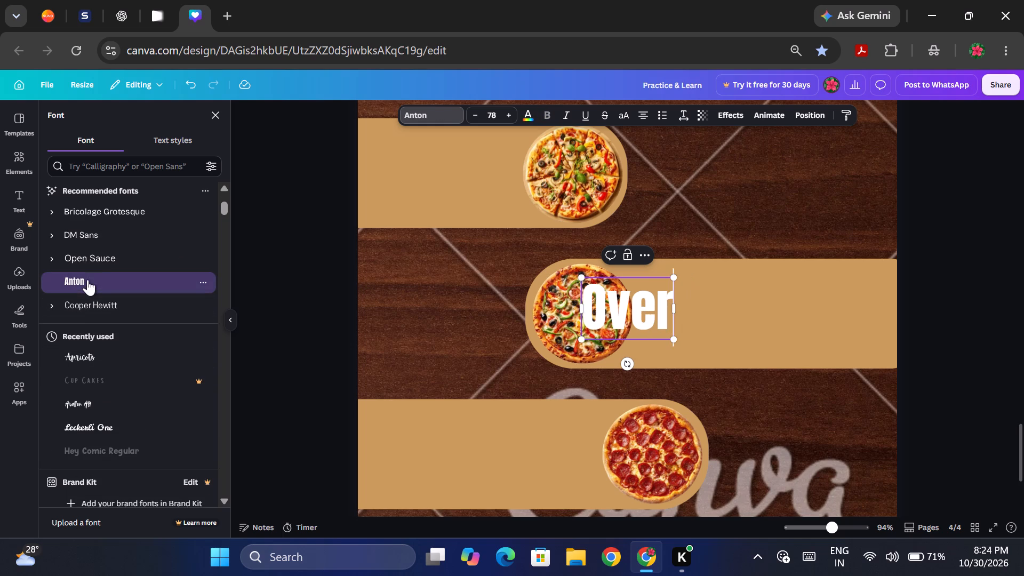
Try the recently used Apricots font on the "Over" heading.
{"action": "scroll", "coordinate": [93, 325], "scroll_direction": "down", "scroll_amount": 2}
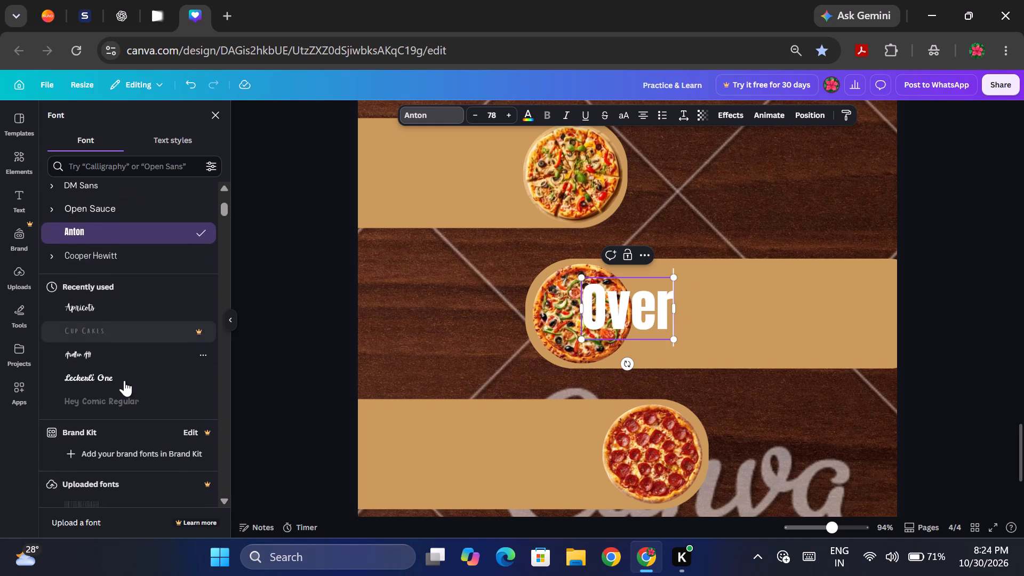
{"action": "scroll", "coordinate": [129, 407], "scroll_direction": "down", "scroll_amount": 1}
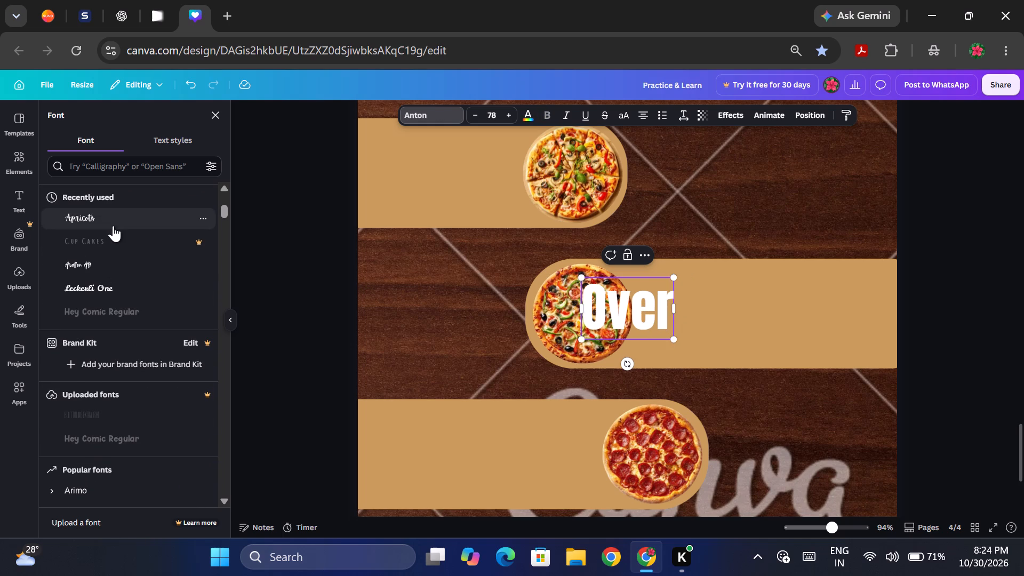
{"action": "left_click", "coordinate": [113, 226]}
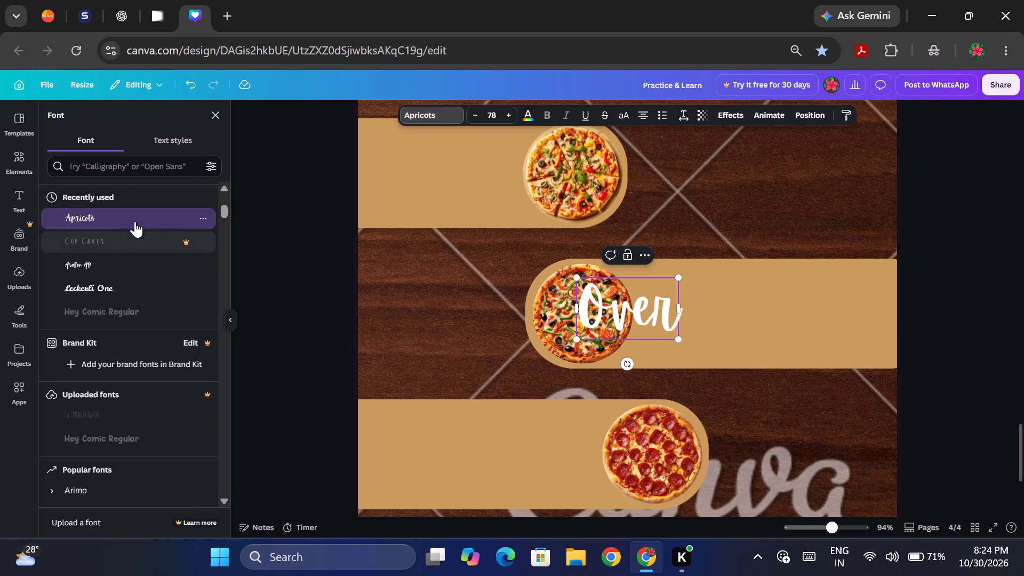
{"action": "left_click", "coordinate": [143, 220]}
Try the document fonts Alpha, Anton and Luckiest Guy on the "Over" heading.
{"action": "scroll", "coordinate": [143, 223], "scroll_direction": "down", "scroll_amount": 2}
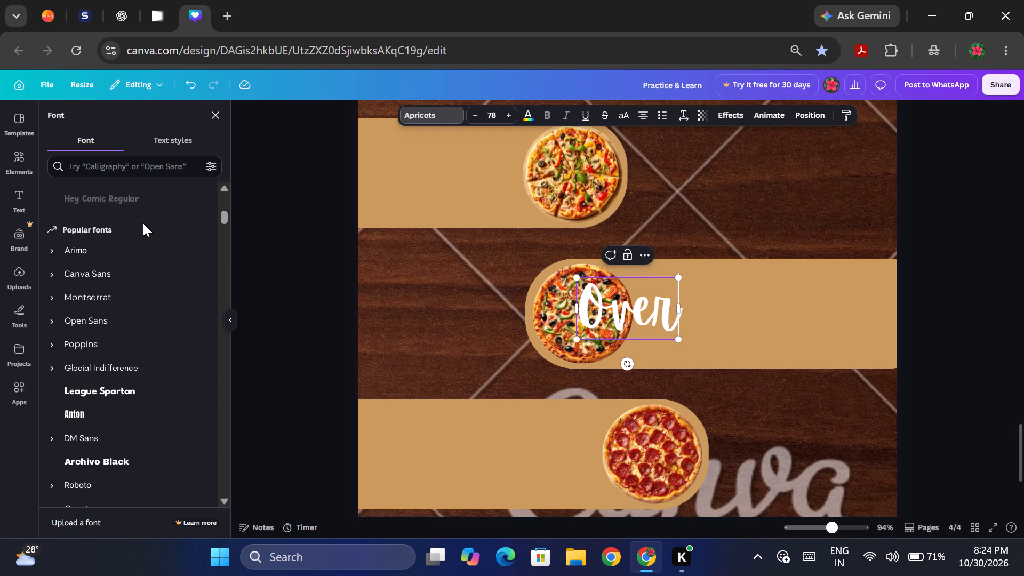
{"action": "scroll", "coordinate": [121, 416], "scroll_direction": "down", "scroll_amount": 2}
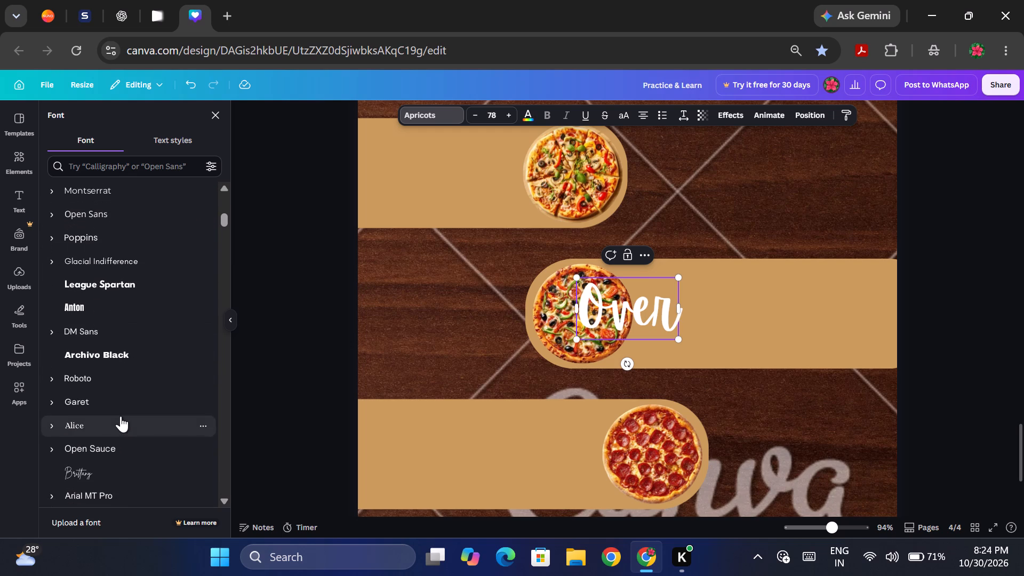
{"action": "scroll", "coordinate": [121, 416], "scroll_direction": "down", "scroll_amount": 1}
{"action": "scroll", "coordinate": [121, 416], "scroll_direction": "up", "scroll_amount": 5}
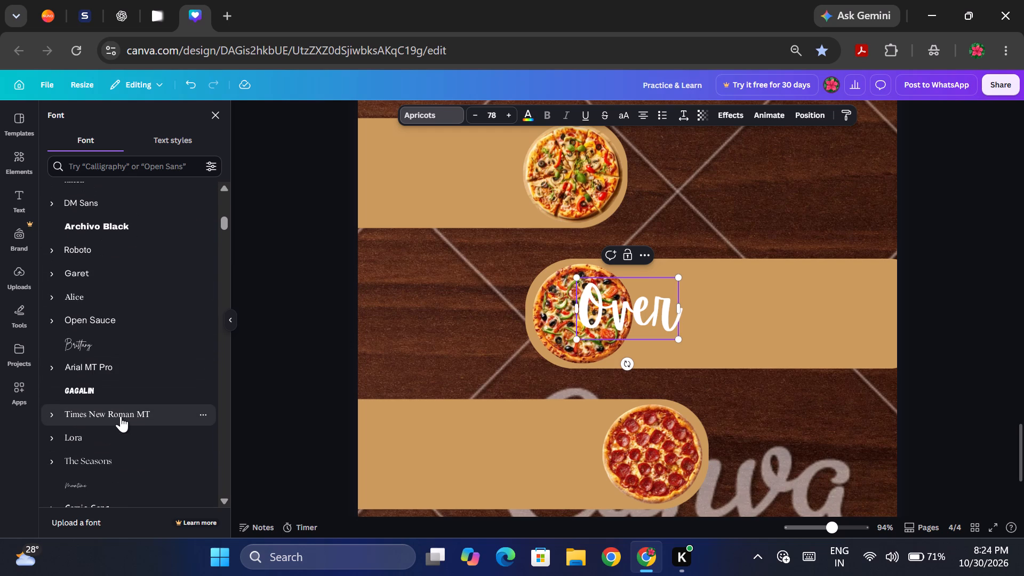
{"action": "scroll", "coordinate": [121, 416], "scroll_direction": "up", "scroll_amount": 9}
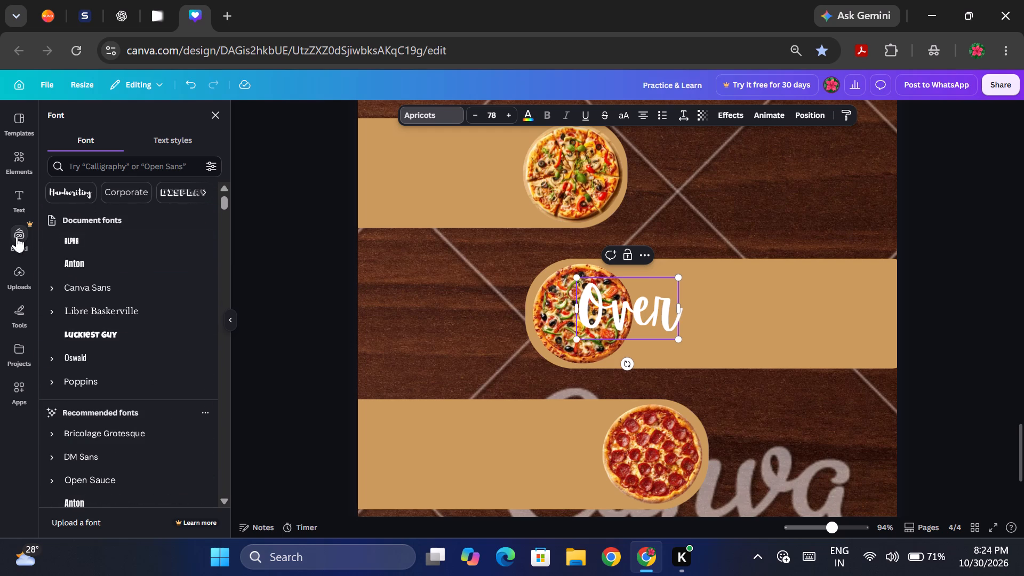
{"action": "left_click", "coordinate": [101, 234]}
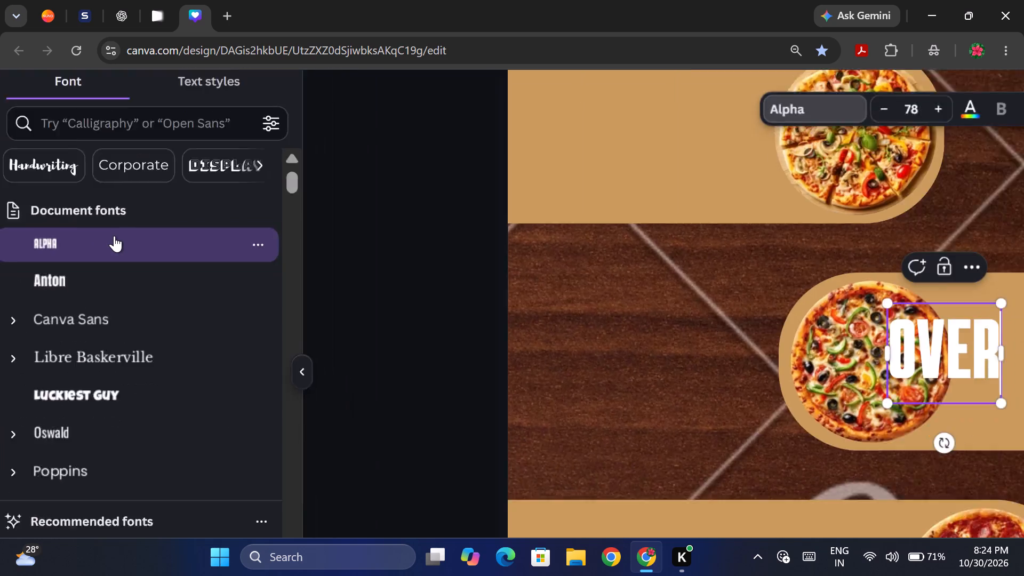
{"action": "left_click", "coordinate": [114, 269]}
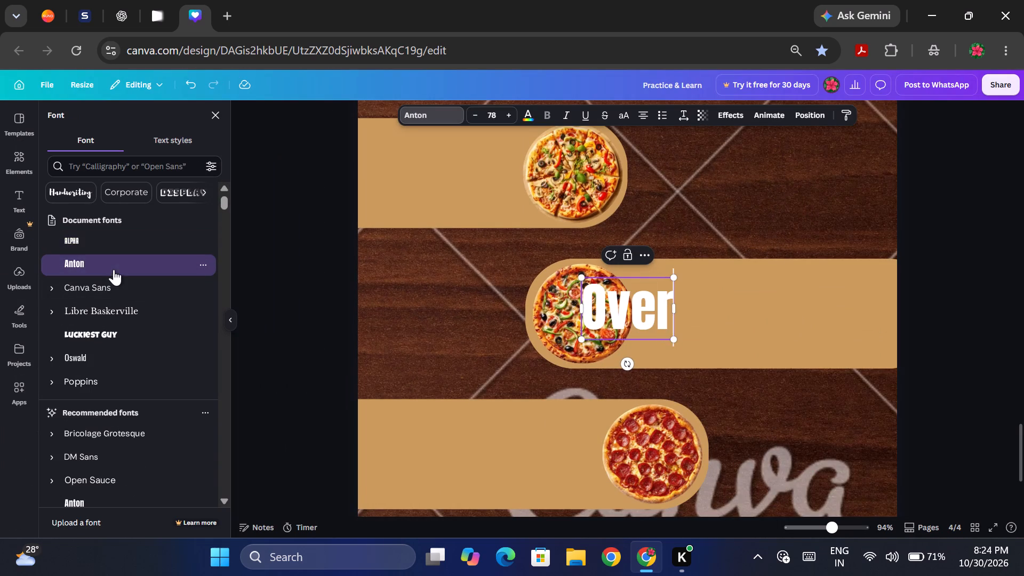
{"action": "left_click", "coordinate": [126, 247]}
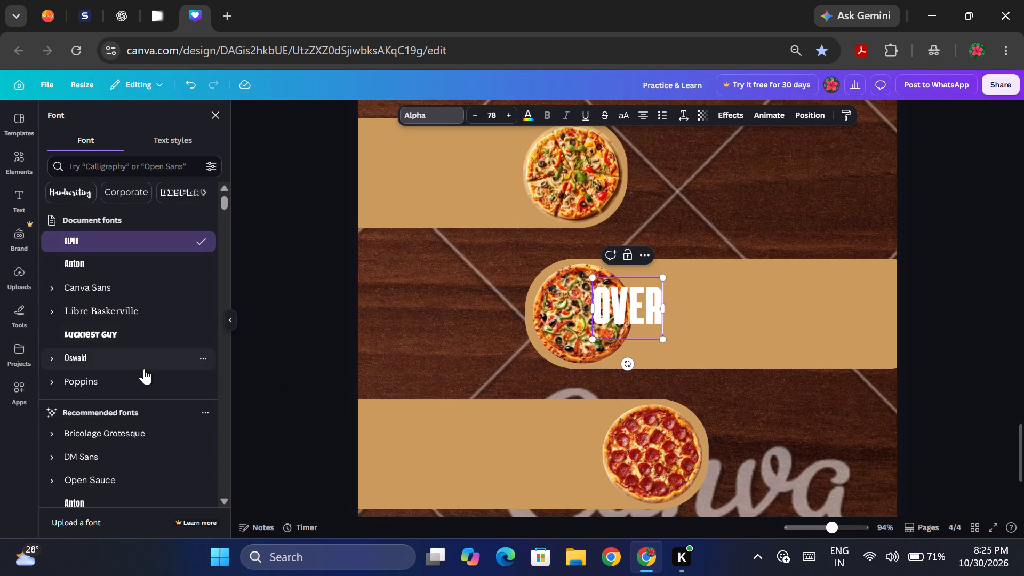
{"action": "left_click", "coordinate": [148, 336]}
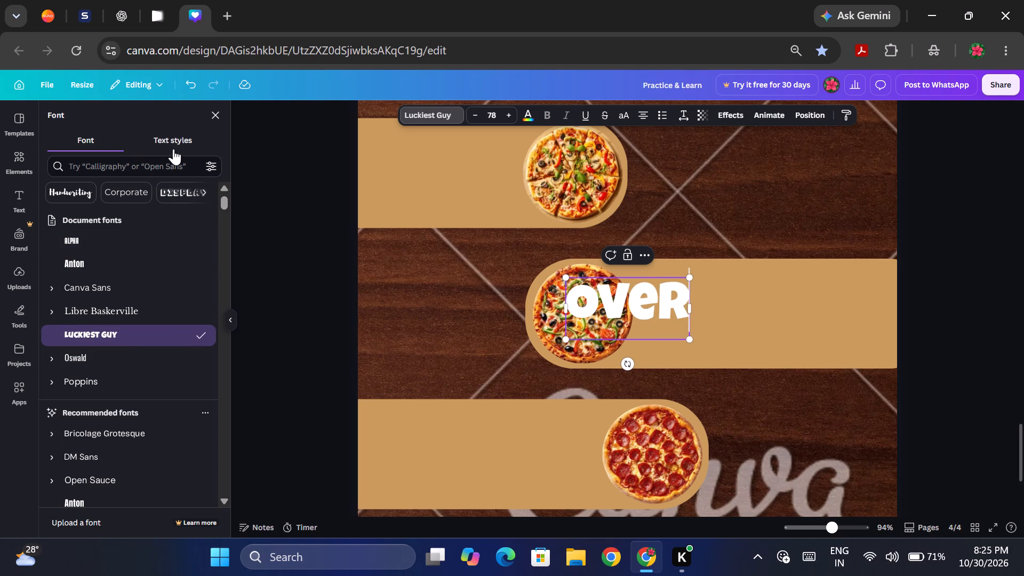
Browse the font style categories, including the Narrow fonts, for a suitable heading typeface.
{"action": "scroll", "coordinate": [161, 189], "scroll_direction": "left", "scroll_amount": 4}
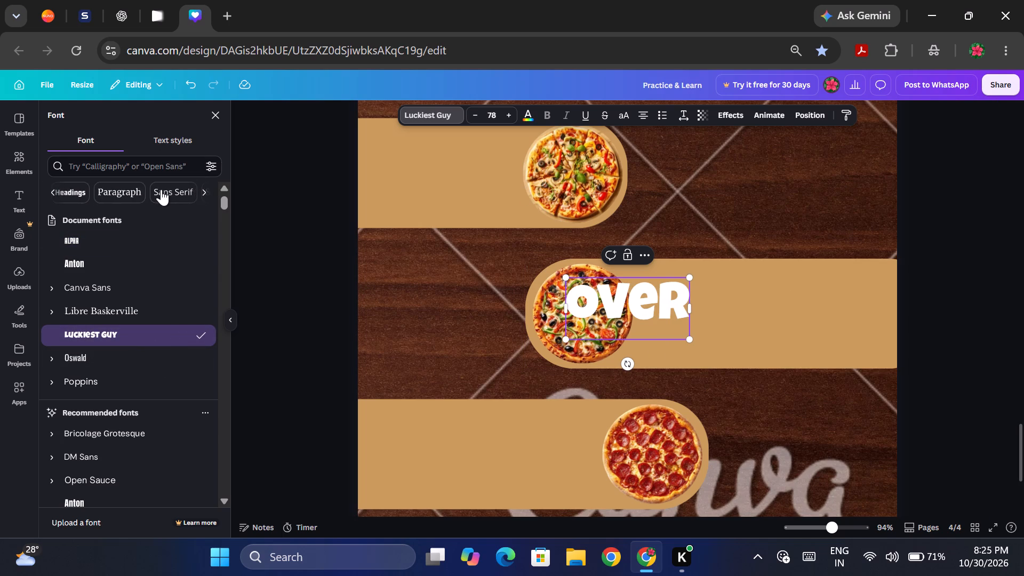
{"action": "scroll", "coordinate": [161, 189], "scroll_direction": "left", "scroll_amount": 4}
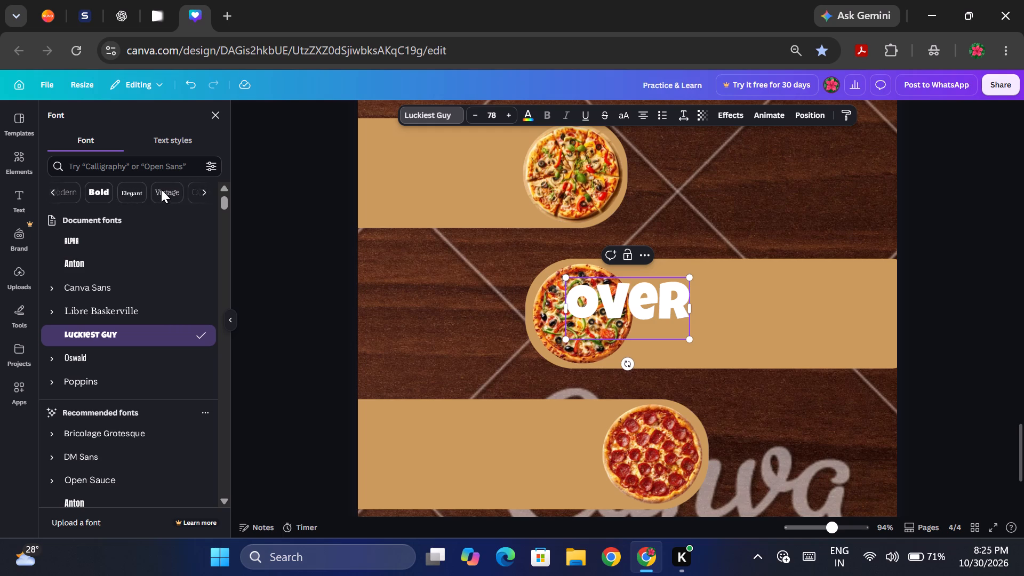
{"action": "scroll", "coordinate": [161, 189], "scroll_direction": "left", "scroll_amount": 3}
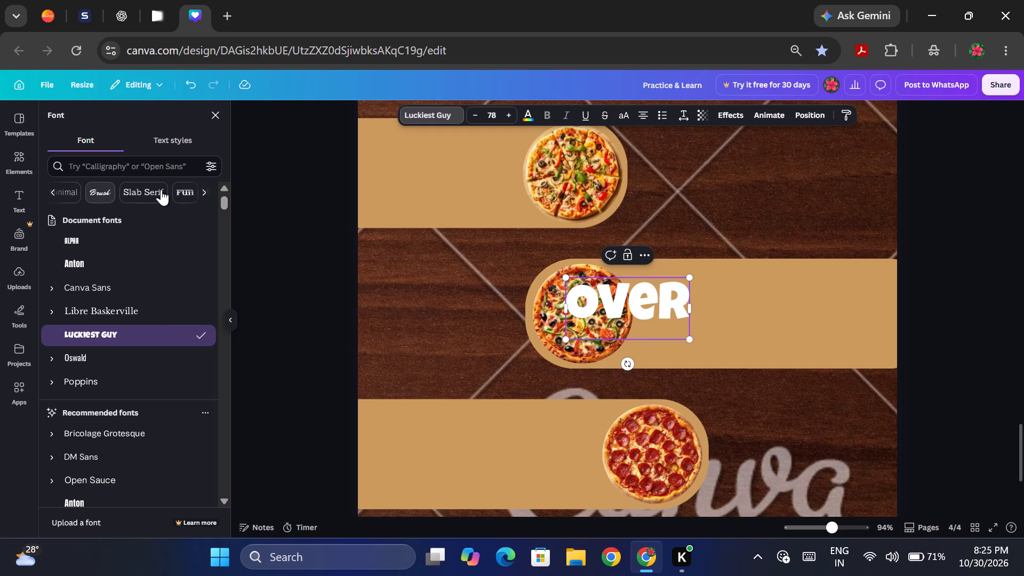
{"action": "scroll", "coordinate": [161, 189], "scroll_direction": "left", "scroll_amount": 3}
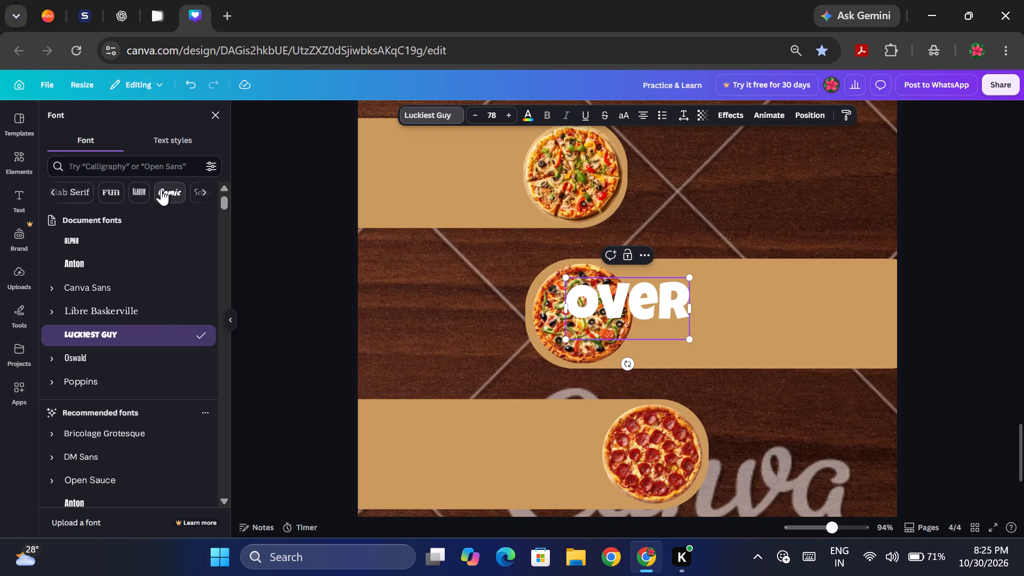
{"action": "left_click", "coordinate": [133, 199]}
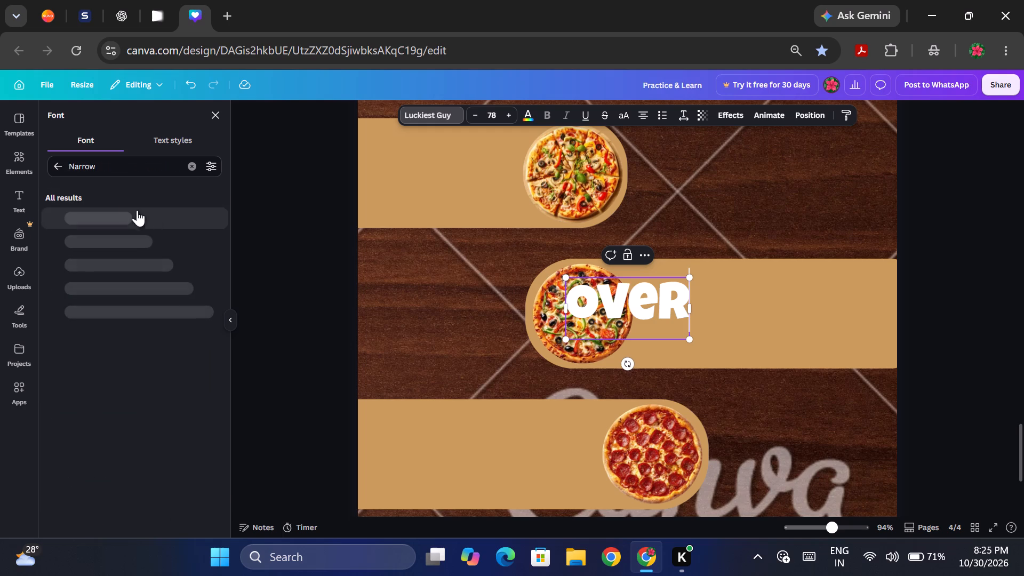
{"action": "left_click", "coordinate": [59, 167]}
{"action": "scroll", "coordinate": [180, 193], "scroll_direction": "left", "scroll_amount": 8}
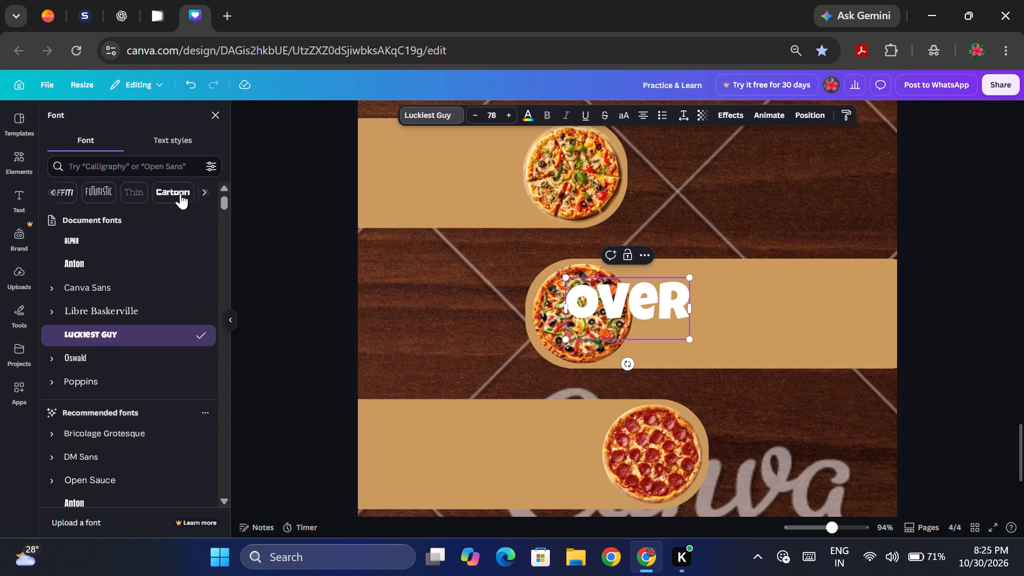
{"action": "scroll", "coordinate": [180, 193], "scroll_direction": "left", "scroll_amount": 5}
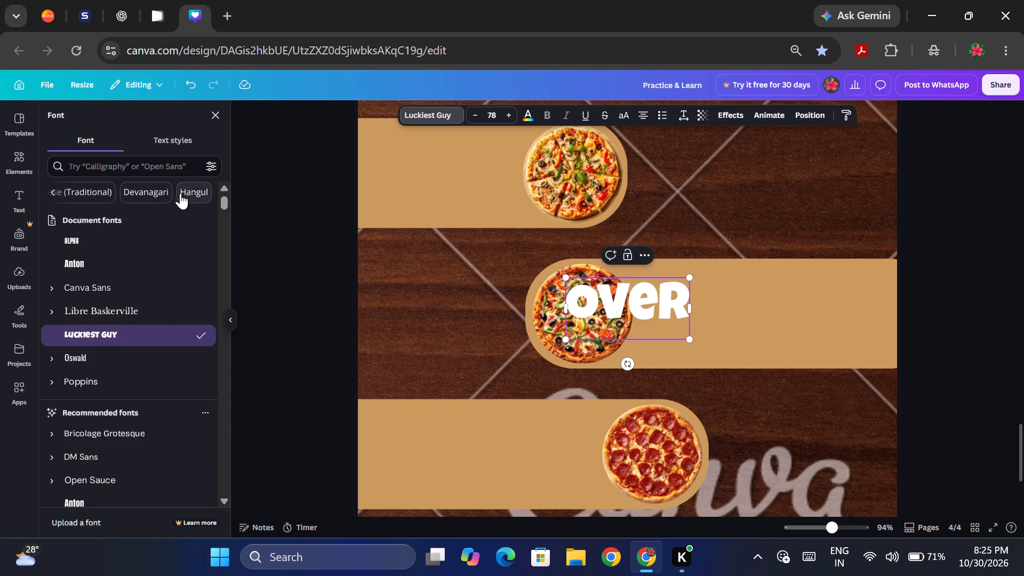
{"action": "scroll", "coordinate": [180, 193], "scroll_direction": "left", "scroll_amount": 1}
{"action": "scroll", "coordinate": [180, 193], "scroll_direction": "right", "scroll_amount": 5}
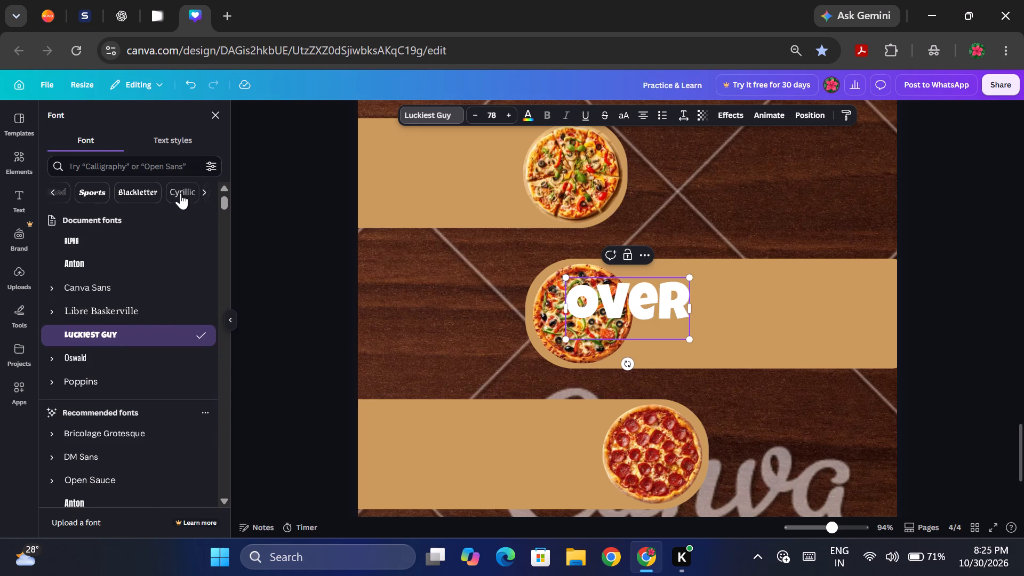
{"action": "scroll", "coordinate": [180, 193], "scroll_direction": "right", "scroll_amount": 3}
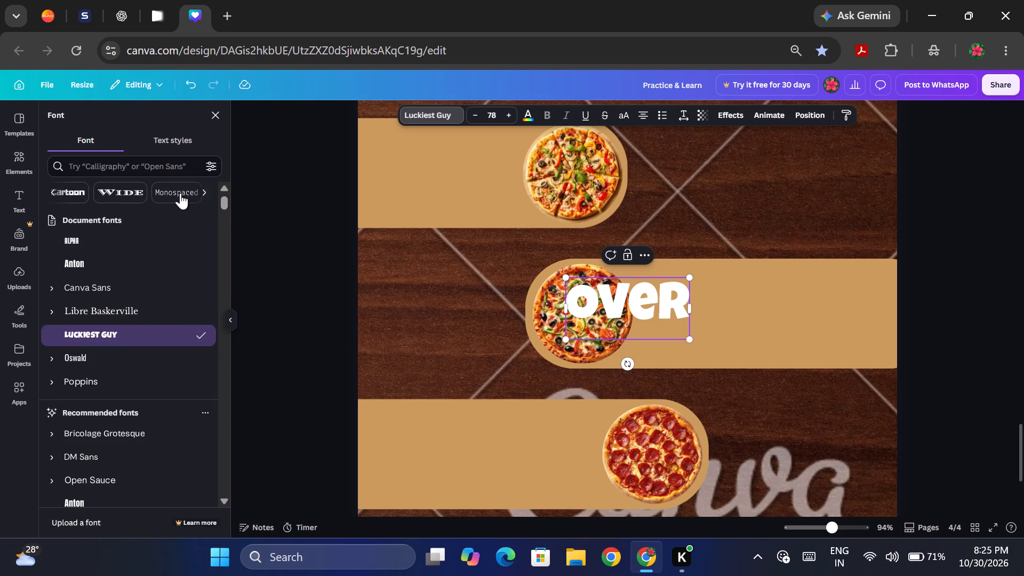
{"action": "scroll", "coordinate": [180, 193], "scroll_direction": "right", "scroll_amount": 9}
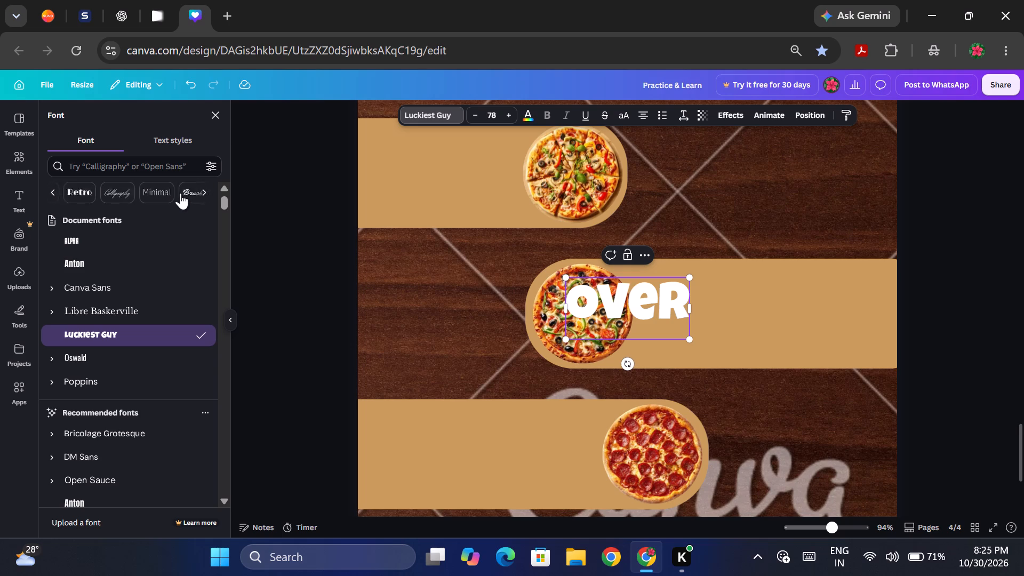
{"action": "scroll", "coordinate": [180, 193], "scroll_direction": "right", "scroll_amount": 4}
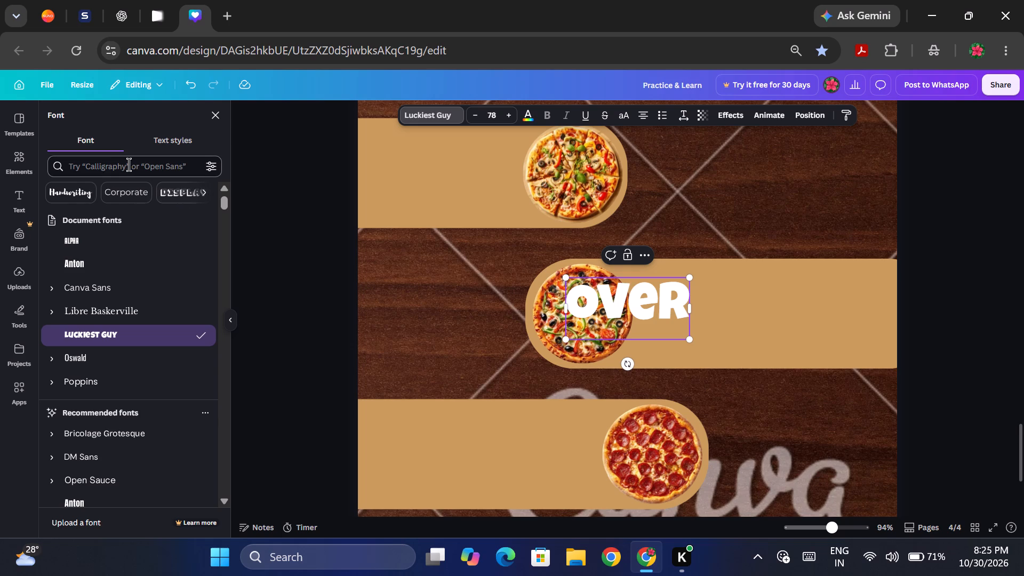
Search the fonts for "tan" and set the "Over" heading to TAN Astoria.
{"action": "left_click", "coordinate": [126, 166]}
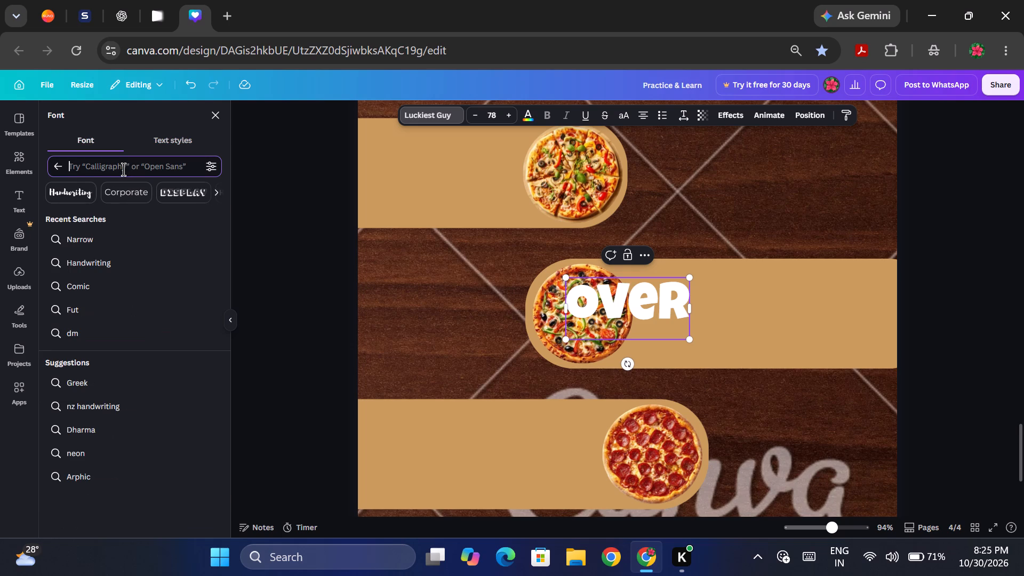
{"action": "type", "text": "tan"}
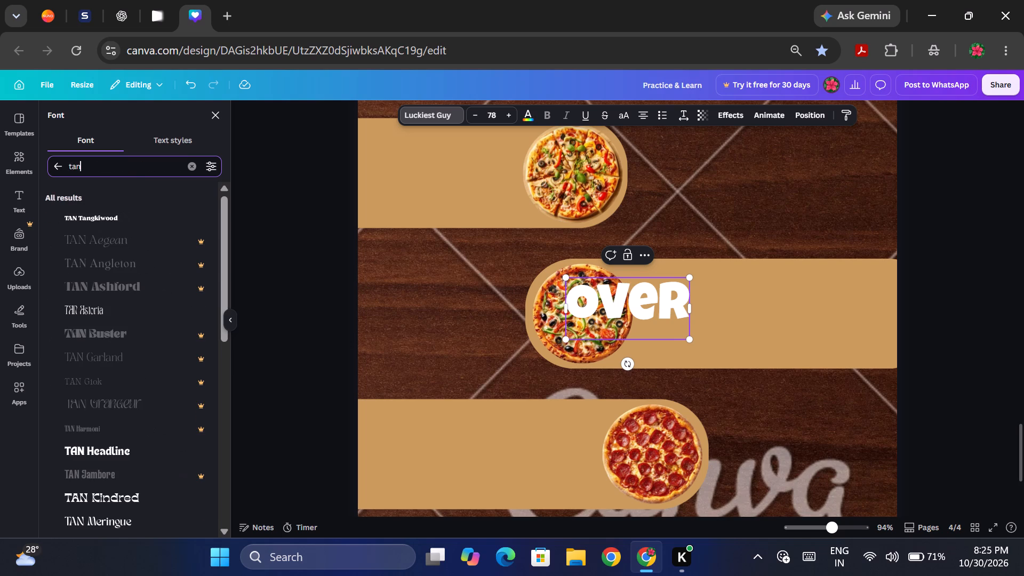
{"action": "left_click", "coordinate": [140, 303]}
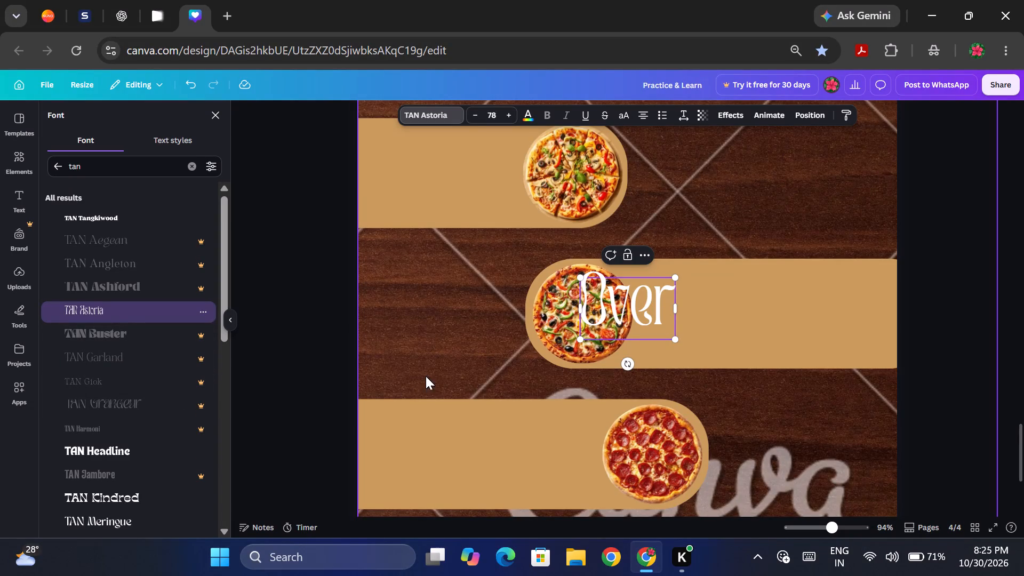
{"action": "left_click", "coordinate": [978, 364]}
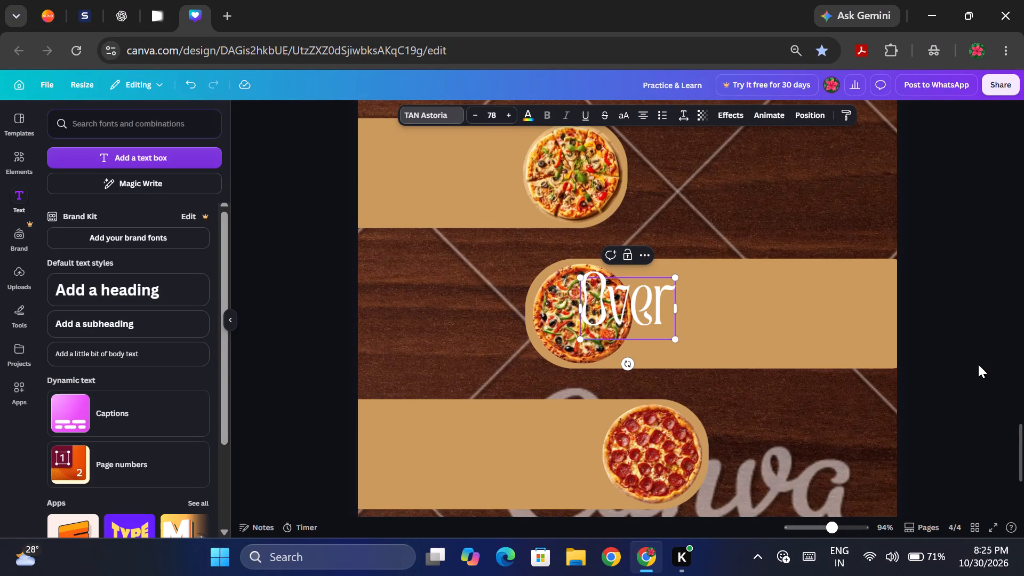
{"action": "left_click", "coordinate": [780, 432]}
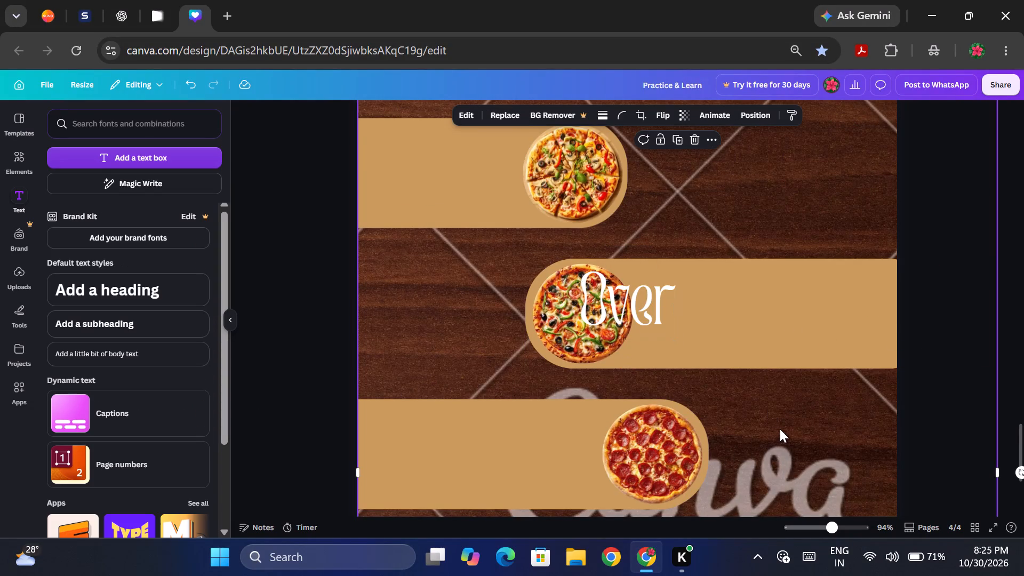
Duplicate the "Over" heading, place the copy just below it, and change the copy's text to "Menu".
{"action": "left_click", "coordinate": [635, 315]}
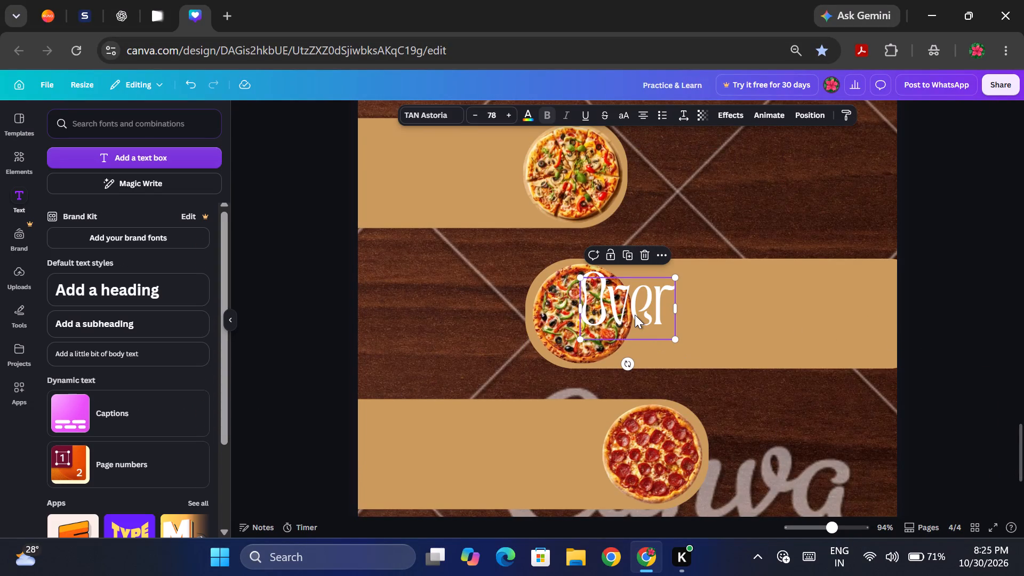
{"action": "key", "text": "ctrl+d"}
{"action": "left_click_drag", "start_coordinate": [639, 315], "coordinate": [683, 382]}
{"action": "double_click", "coordinate": [683, 382]}
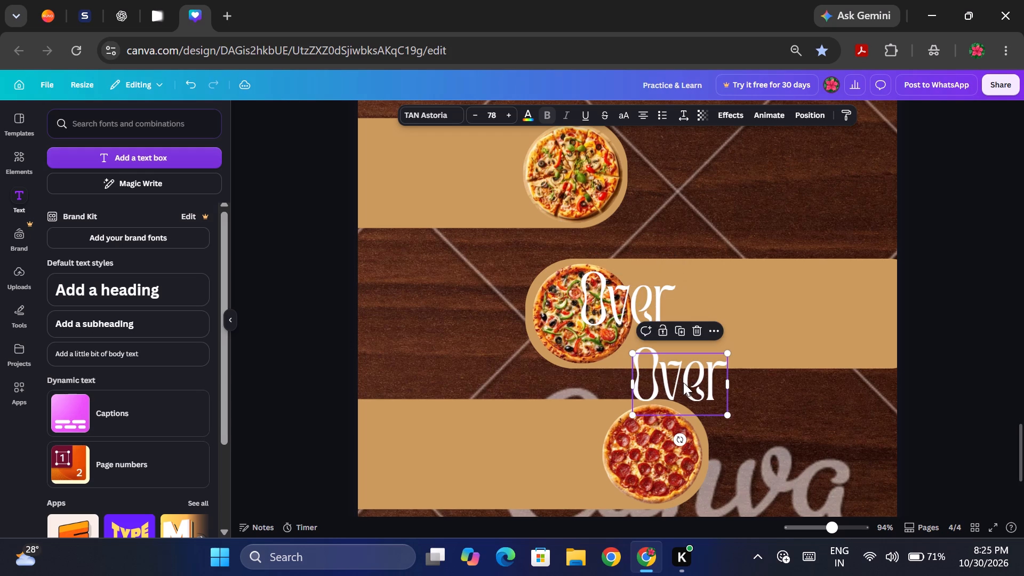
{"action": "key", "text": "shift+m"}
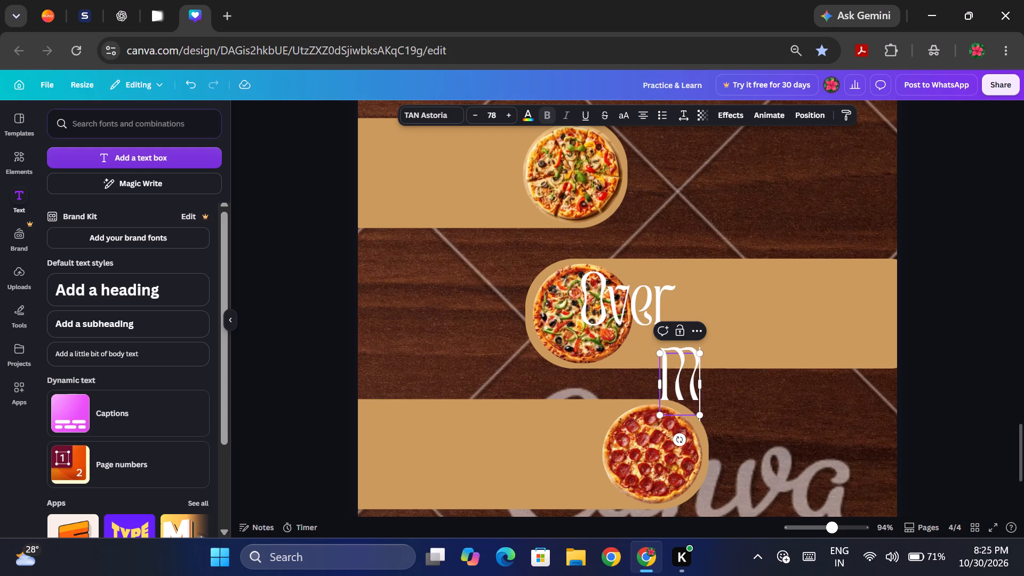
{"action": "type", "text": "en"}
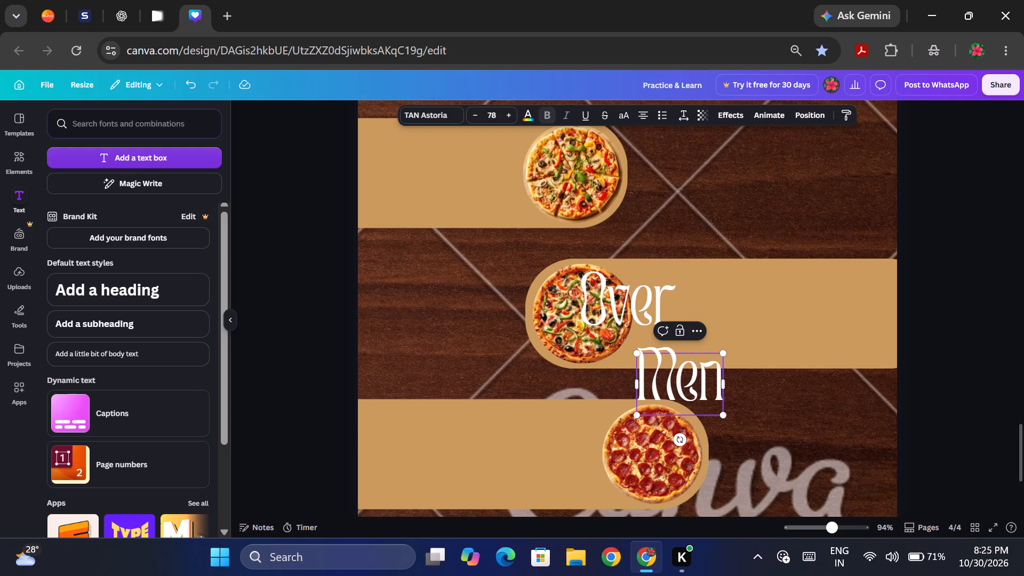
{"action": "key", "text": "u"}
{"action": "left_click", "coordinate": [1009, 363]}
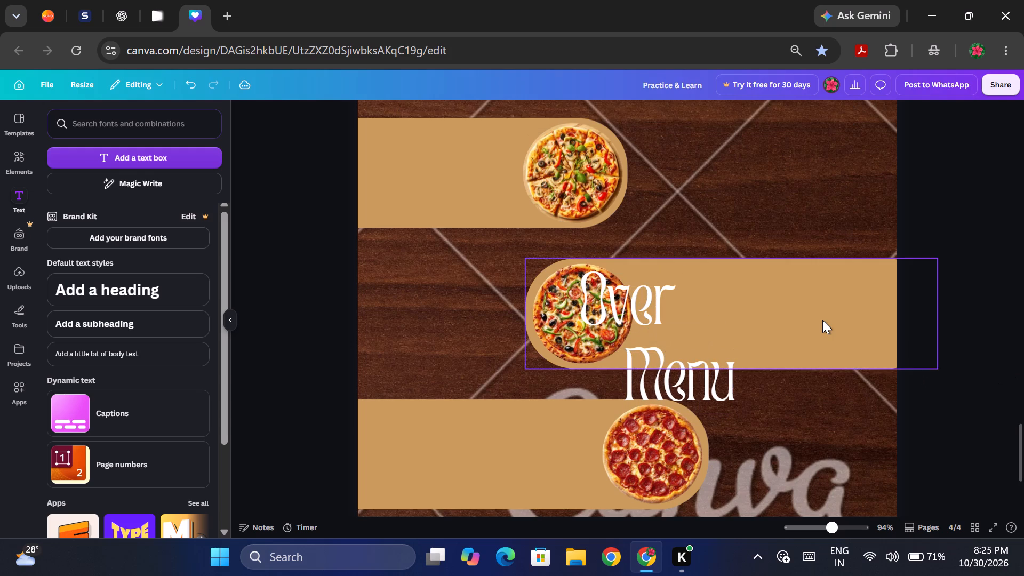
Move the "Over" heading to the top of page 4 above the first tan bar and enlarge it to size 138.
{"action": "scroll", "coordinate": [822, 320], "scroll_direction": "up", "scroll_amount": 2}
{"action": "left_click_drag", "start_coordinate": [646, 484], "coordinate": [504, 230]}
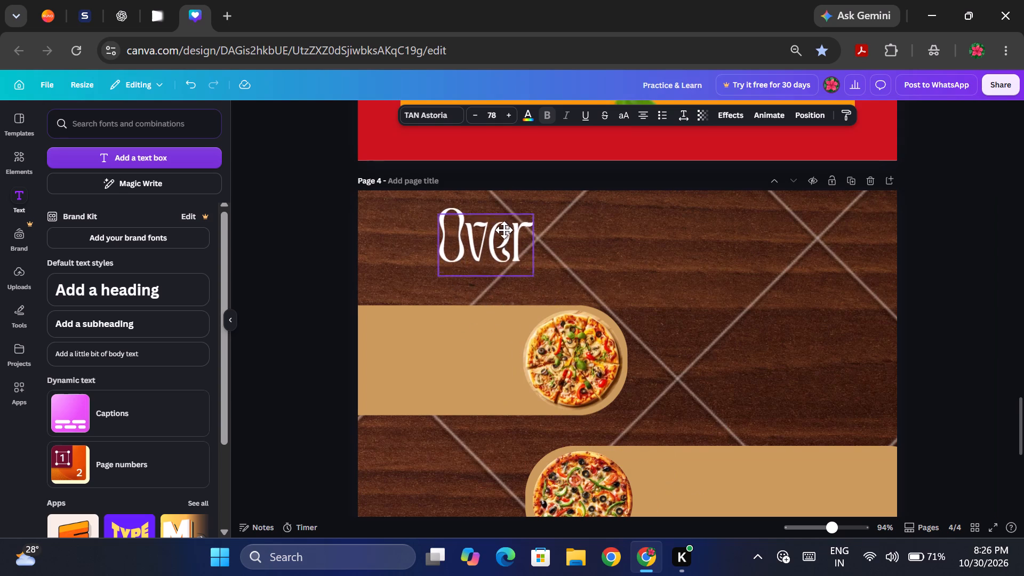
{"action": "left_click_drag", "start_coordinate": [504, 230], "coordinate": [525, 238]}
{"action": "left_click_drag", "start_coordinate": [551, 279], "coordinate": [553, 279]}
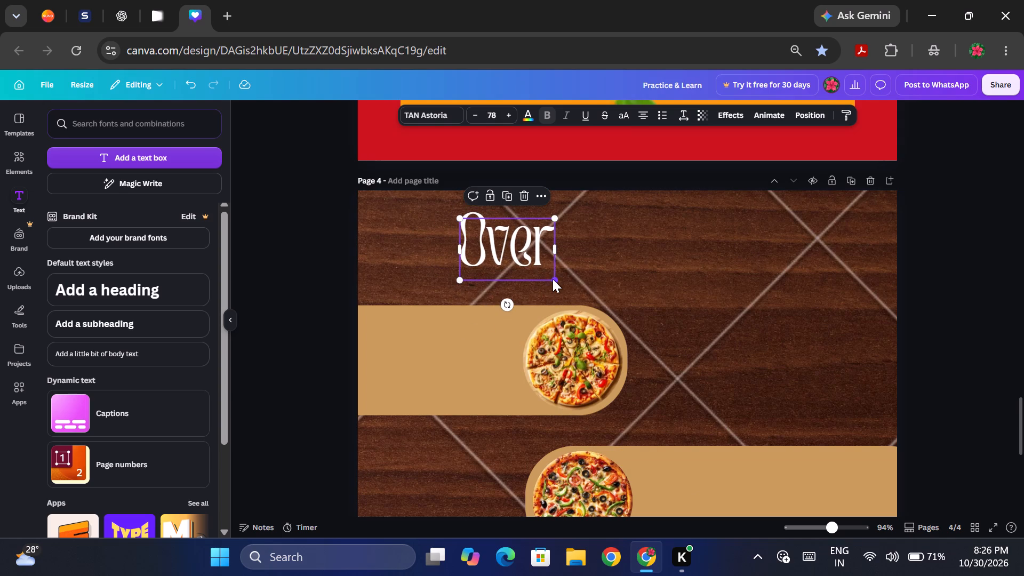
{"action": "left_click_drag", "start_coordinate": [553, 279], "coordinate": [630, 321]}
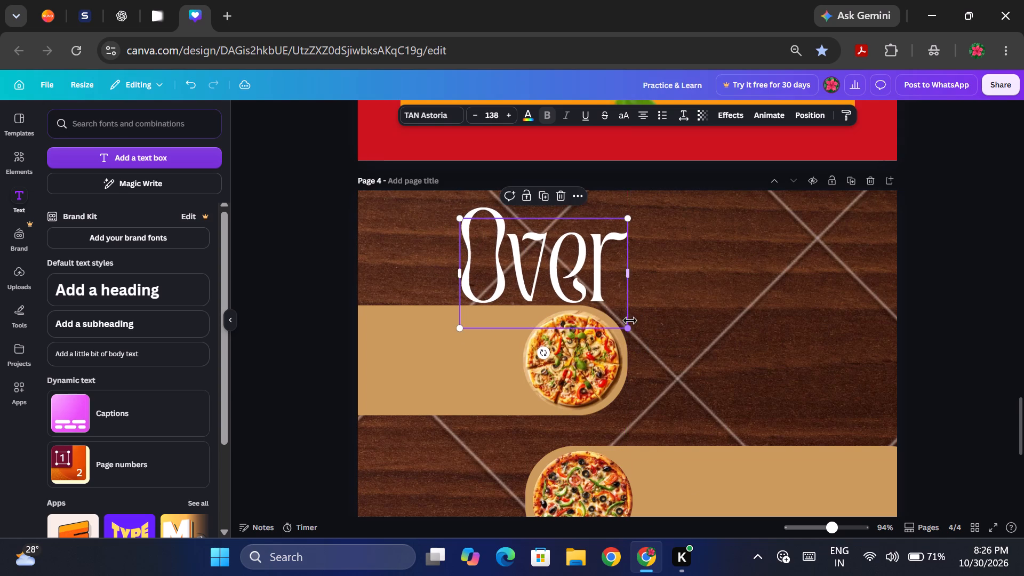
Move the "Over" heading slightly up, closer to the top edge of page 4.
{"action": "left_click_drag", "start_coordinate": [590, 292], "coordinate": [590, 283]}
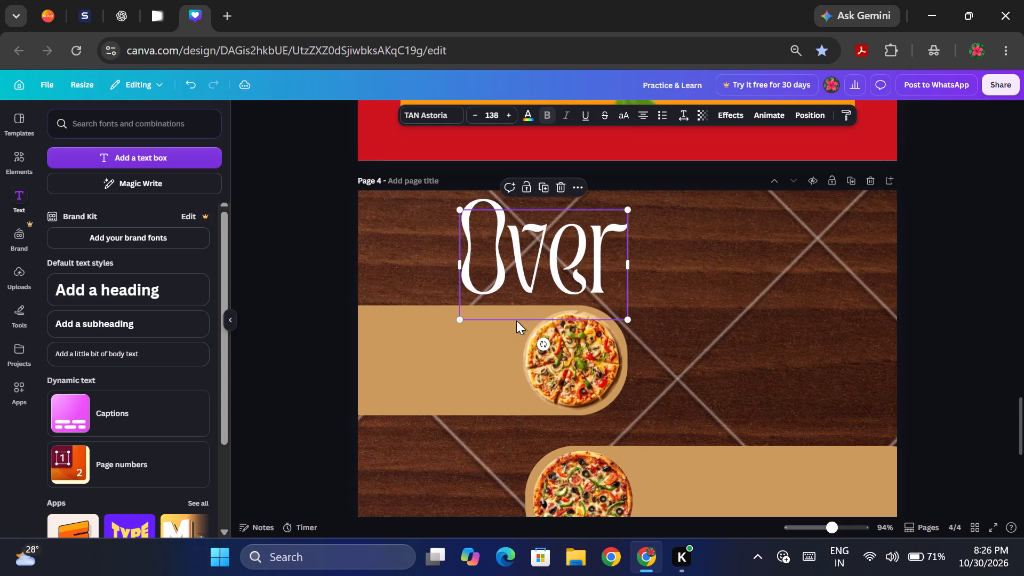
Select all four tan pizza bars on page 4 and shift them down slightly together.
{"action": "scroll", "coordinate": [516, 321], "scroll_direction": "down", "scroll_amount": 1}
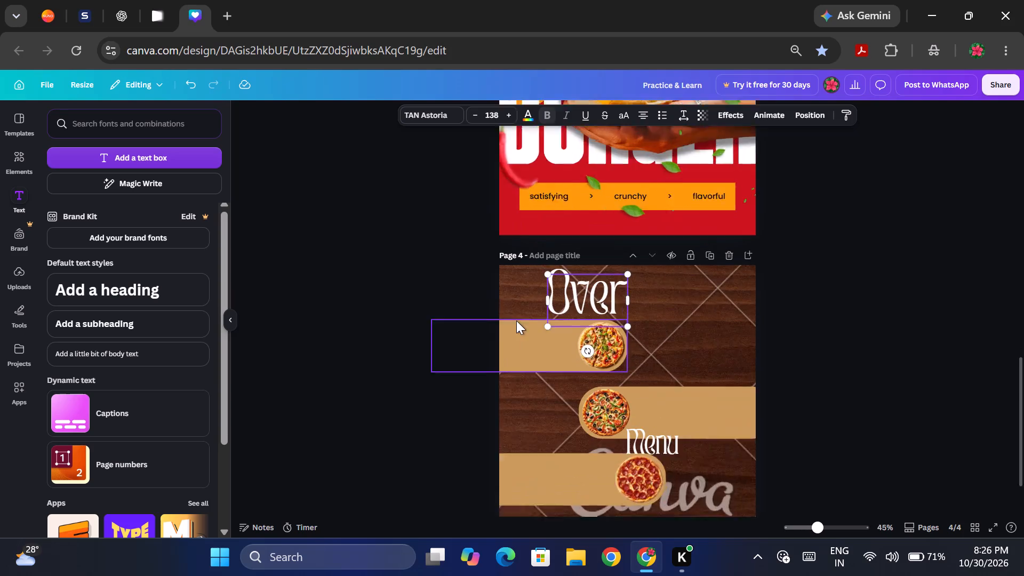
{"action": "scroll", "coordinate": [516, 321], "scroll_direction": "down", "scroll_amount": 1}
{"action": "left_click", "coordinate": [522, 288]}
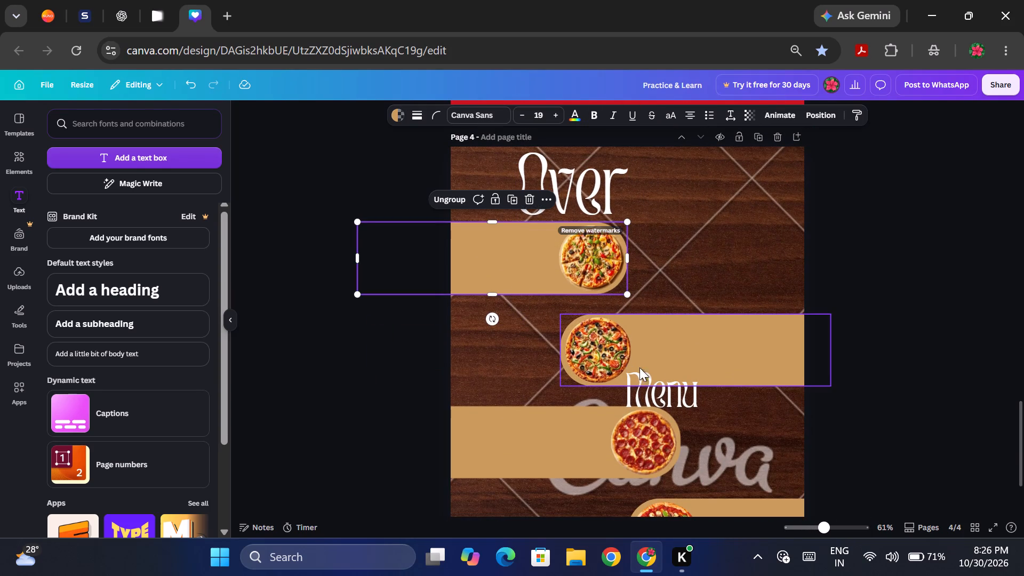
{"action": "left_click", "coordinate": [667, 366], "text": "shift"}
{"action": "left_click", "coordinate": [584, 453], "text": "shift"}
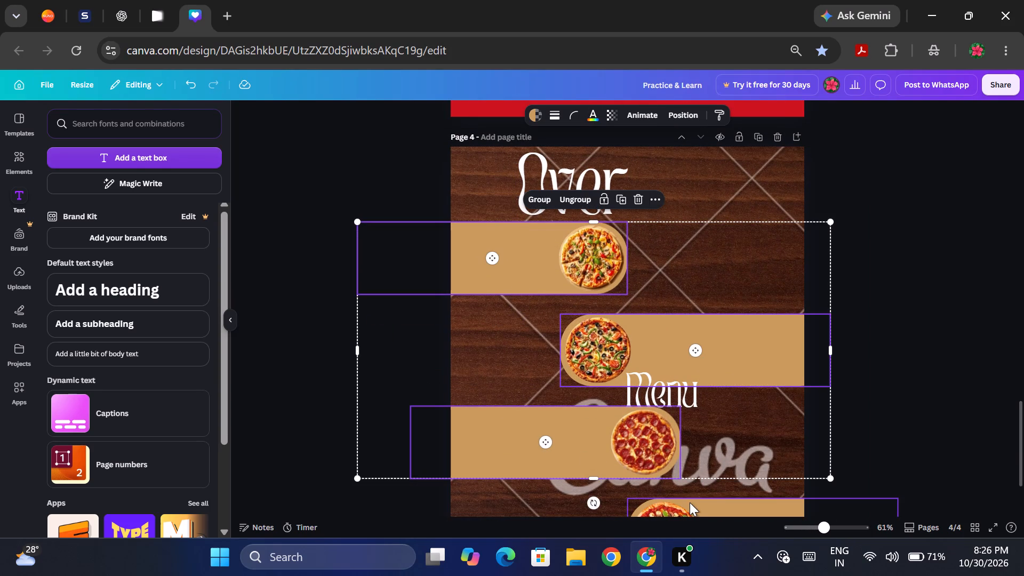
{"action": "double_click", "coordinate": [690, 502], "text": "shift"}
{"action": "left_click", "coordinate": [690, 502], "text": "shift"}
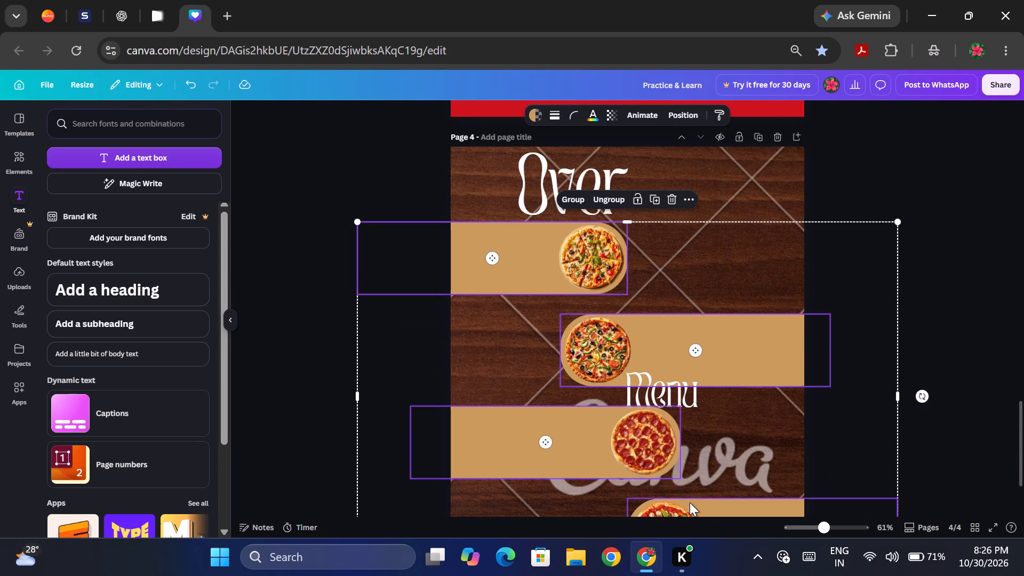
{"action": "scroll", "coordinate": [690, 502], "scroll_direction": "down", "scroll_amount": 1}
{"action": "key", "text": "Down"}
{"action": "key", "text": "Down"}
{"action": "key", "text": "Down"}
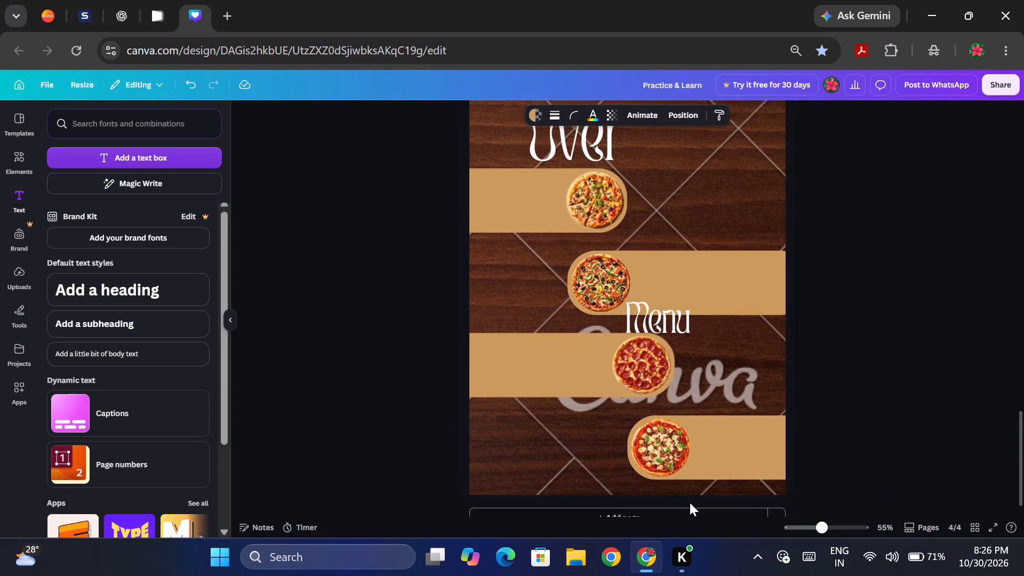
{"action": "key", "text": "Down"}
{"action": "key", "text": "Down"}
{"action": "key", "text": "Down"}
{"action": "key", "text": "Down"}
{"action": "key", "text": "Down"}
{"action": "key", "text": "Down"}
{"action": "key", "text": "Down"}
{"action": "key", "text": "Down"}
{"action": "key", "text": "Down"}
{"action": "key", "text": "Down"}
{"action": "key", "text": "Down"}
{"action": "key", "text": "Down"}
{"action": "key", "text": "Down"}
{"action": "key", "text": "Down"}
{"action": "key", "text": "Down"}
{"action": "key", "text": "Down"}
{"action": "key", "text": "Down"}
{"action": "key", "text": "Down"}
{"action": "key", "text": "Down"}
{"action": "key", "text": "Down"}
{"action": "key", "text": "Up"}
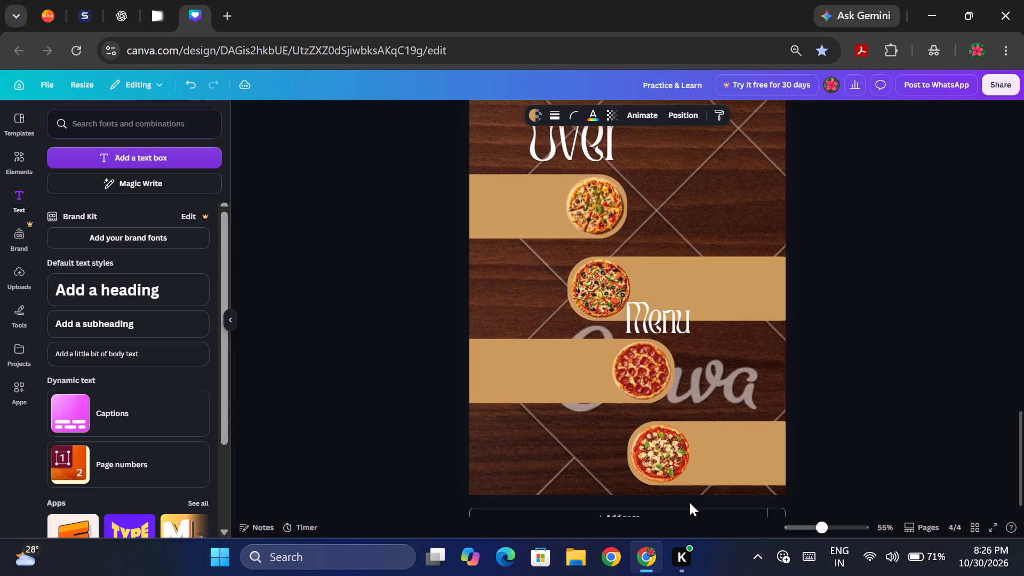
{"action": "key", "text": "Up"}
{"action": "key", "text": "Up"}
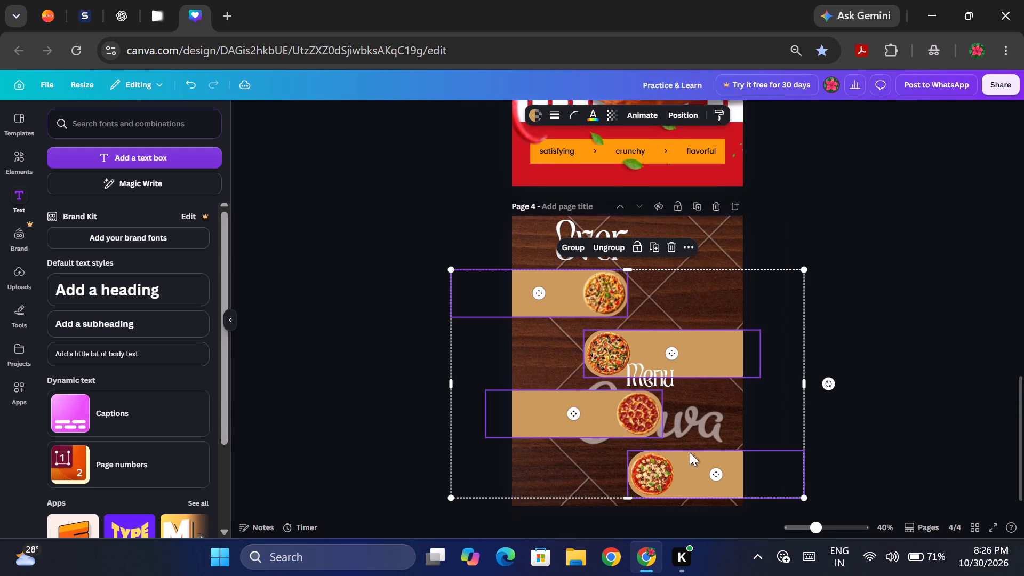
{"action": "left_click", "coordinate": [971, 369]}
Move the "Menu" heading to the top of page 4, beside "Over" and above the first pizza bar.
{"action": "left_click_drag", "start_coordinate": [631, 374], "coordinate": [651, 244]}
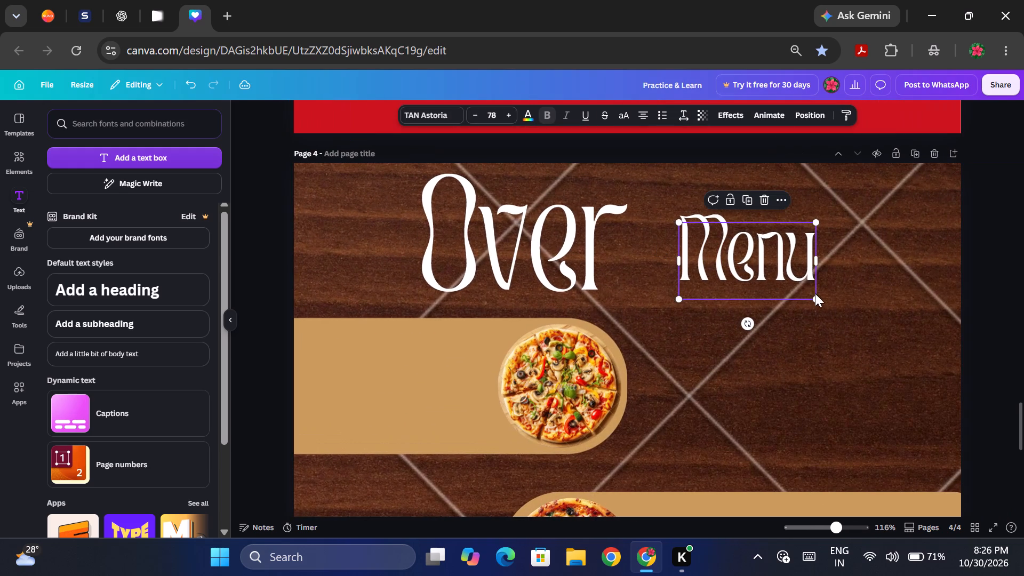
Try TAN Tangkiwood on the "Menu" heading and set its font to TAN Meringue.
{"action": "left_click", "coordinate": [788, 286]}
{"action": "left_click", "coordinate": [427, 114]}
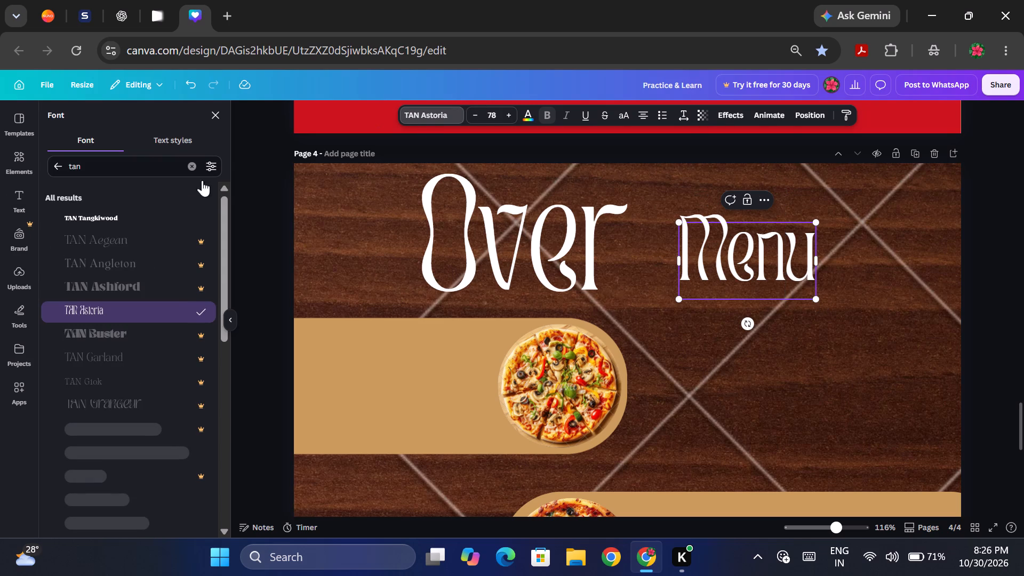
{"action": "scroll", "coordinate": [173, 377], "scroll_direction": "down", "scroll_amount": 1}
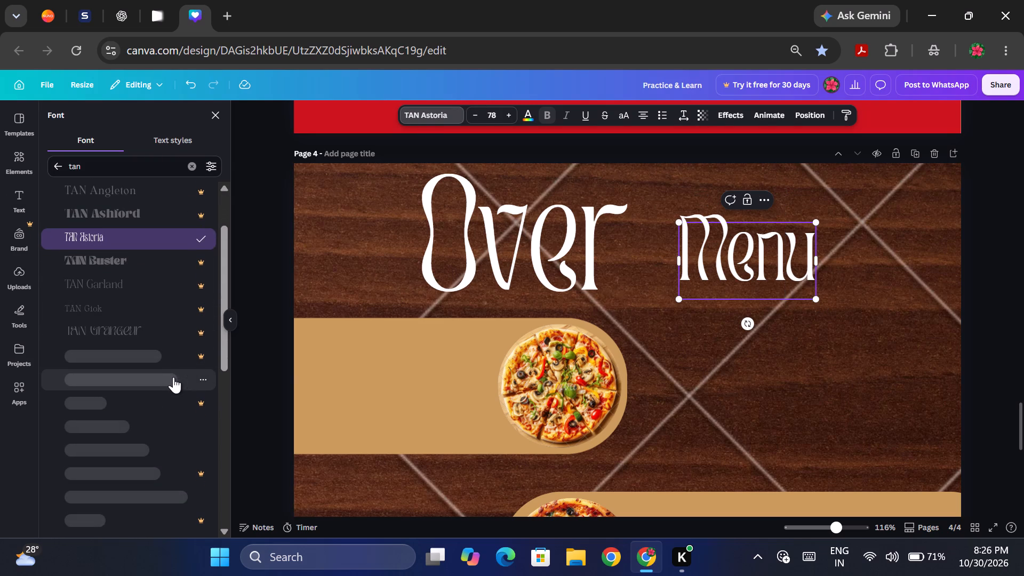
{"action": "scroll", "coordinate": [173, 377], "scroll_direction": "up", "scroll_amount": 2}
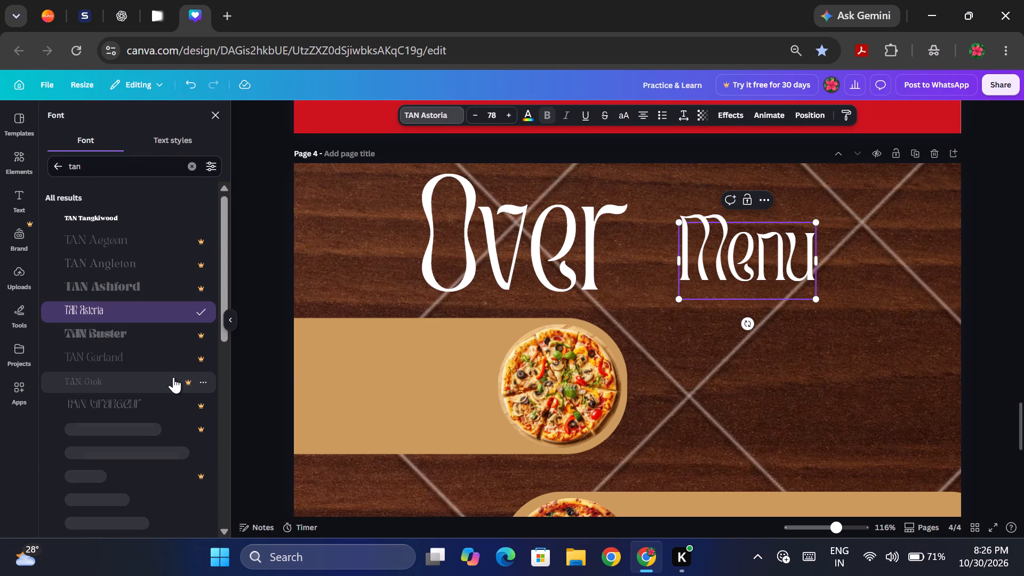
{"action": "left_click", "coordinate": [92, 210]}
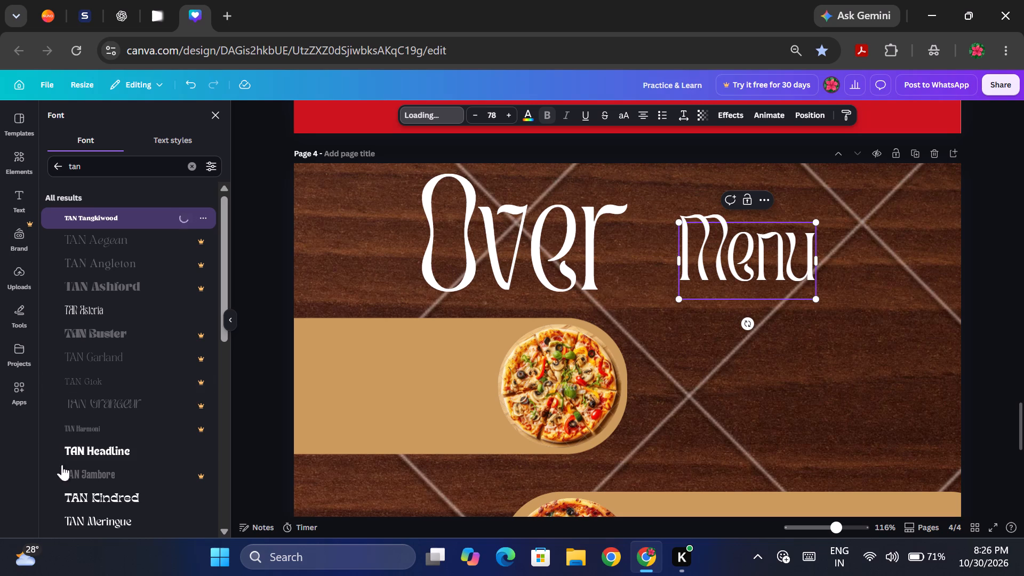
{"action": "scroll", "coordinate": [108, 461], "scroll_direction": "down", "scroll_amount": 2}
{"action": "scroll", "coordinate": [108, 461], "scroll_direction": "up", "scroll_amount": 1}
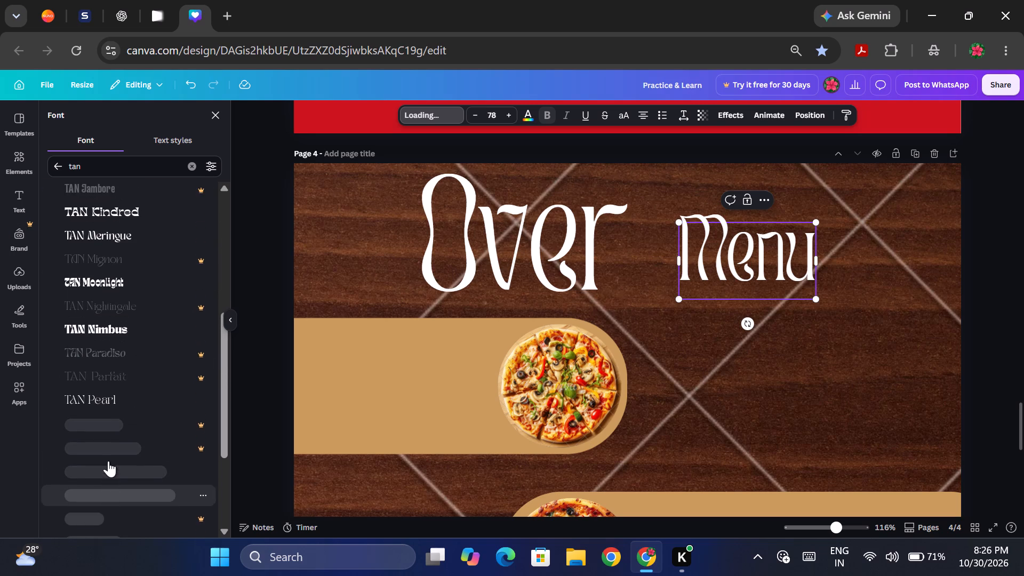
{"action": "scroll", "coordinate": [108, 461], "scroll_direction": "up", "scroll_amount": 2}
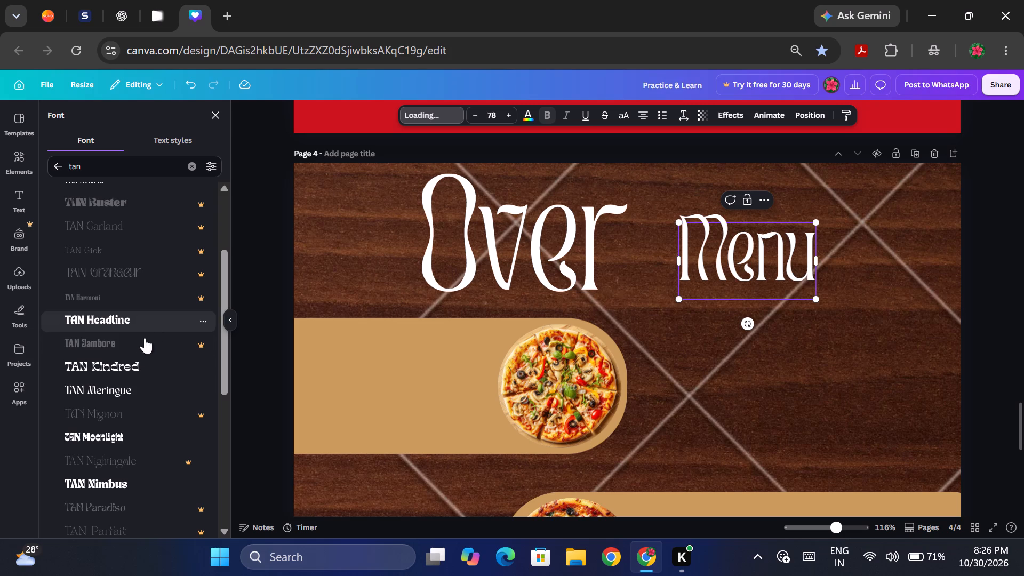
{"action": "left_click", "coordinate": [134, 390]}
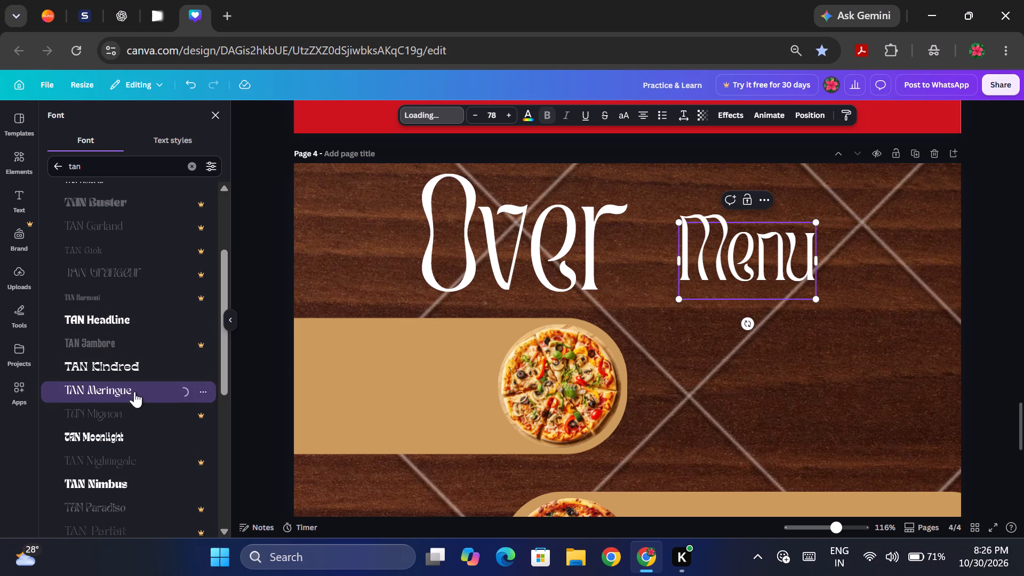
{"action": "scroll", "coordinate": [163, 285], "scroll_direction": "up", "scroll_amount": 6}
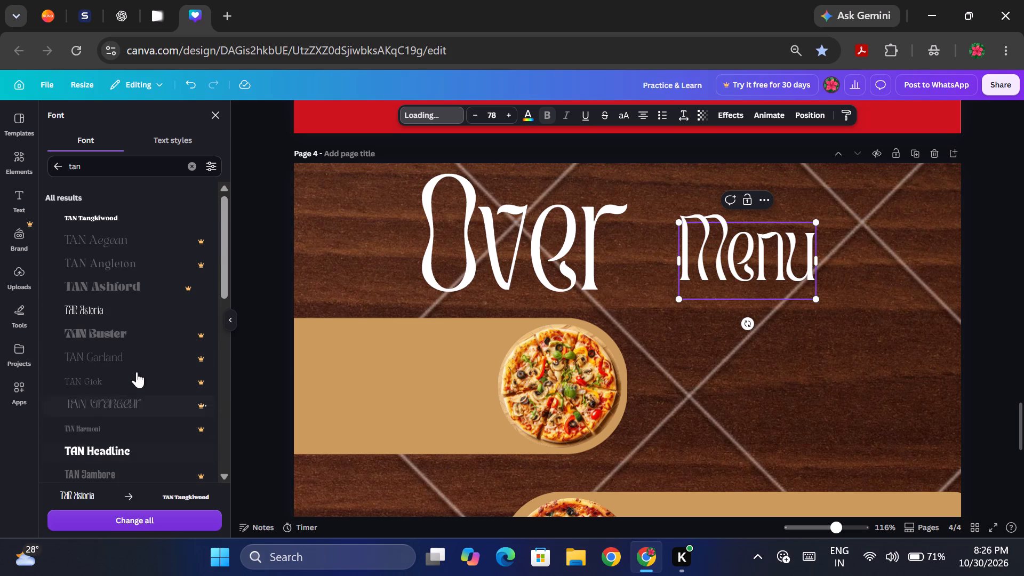
{"action": "scroll", "coordinate": [135, 323], "scroll_direction": "down", "scroll_amount": 2}
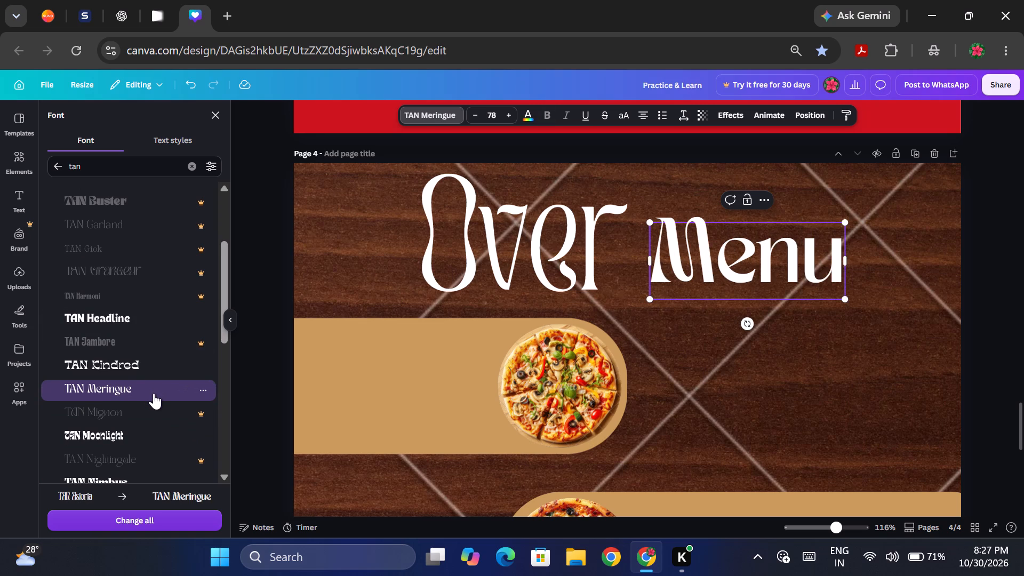
Change the heading text "Over" to "Our".
{"action": "left_click", "coordinate": [469, 221]}
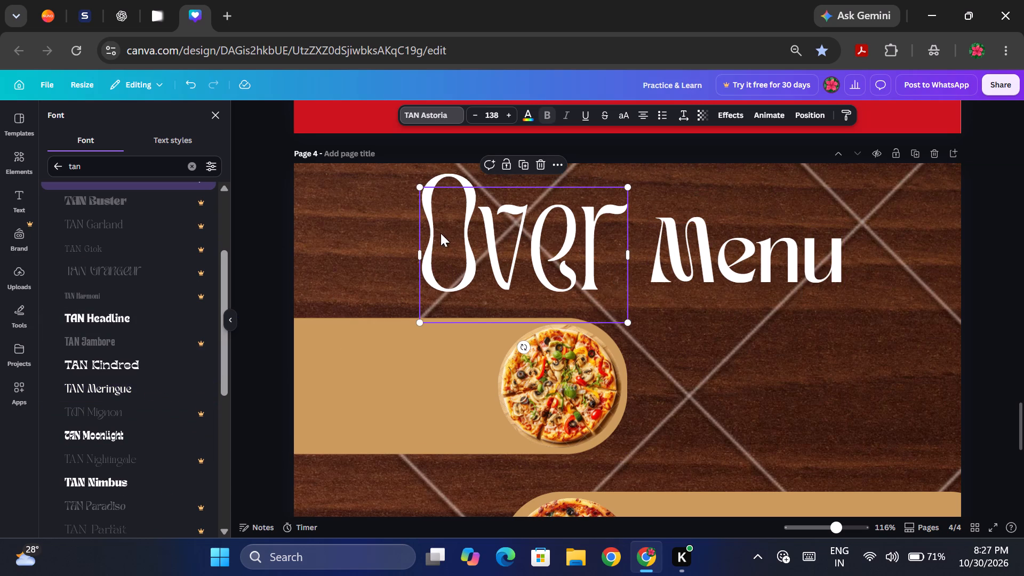
{"action": "left_click", "coordinate": [531, 234]}
{"action": "left_click", "coordinate": [587, 234]}
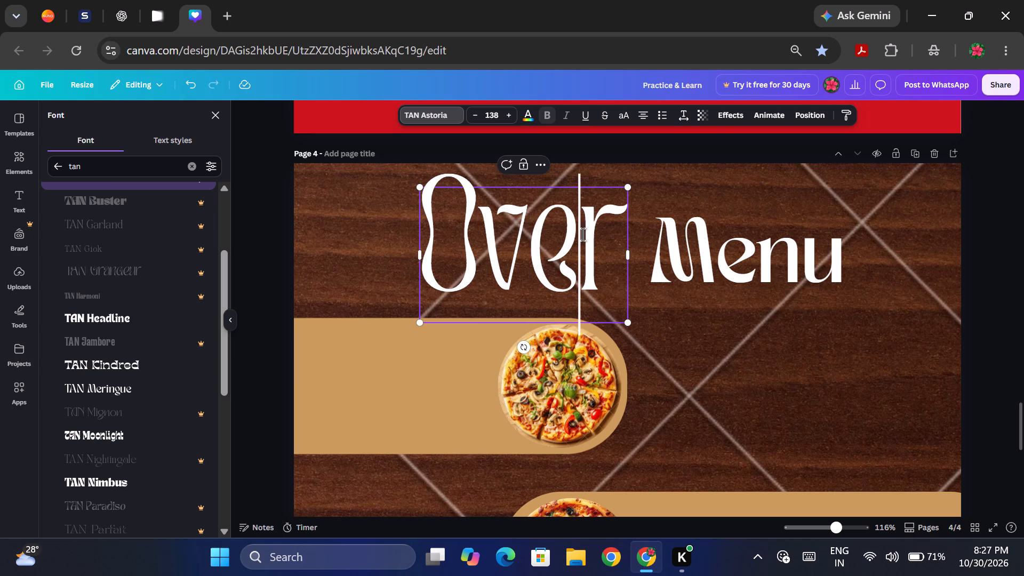
{"action": "key", "text": "BackSpace"}
{"action": "key", "text": "BackSpace"}
{"action": "key", "text": "u"}
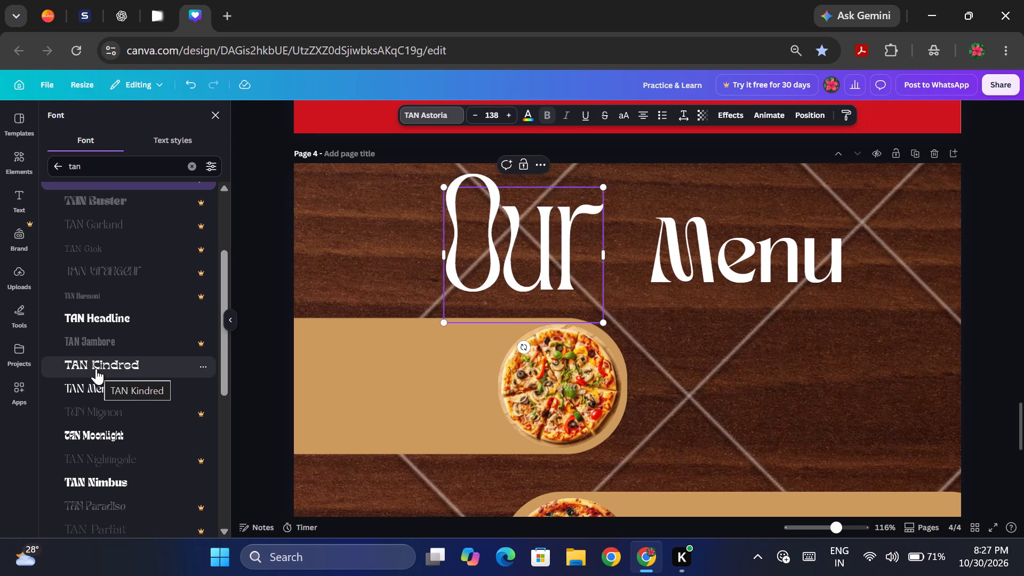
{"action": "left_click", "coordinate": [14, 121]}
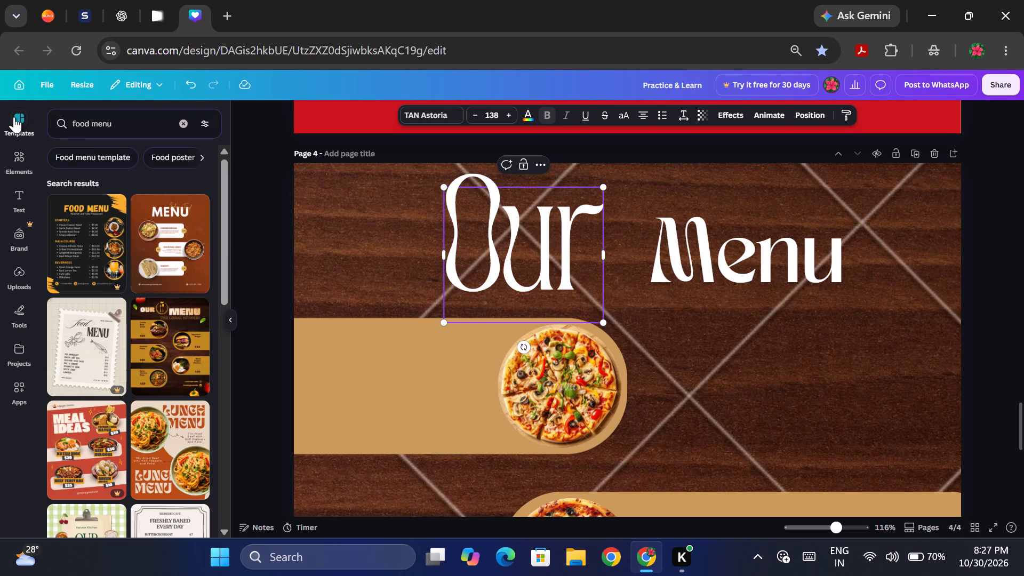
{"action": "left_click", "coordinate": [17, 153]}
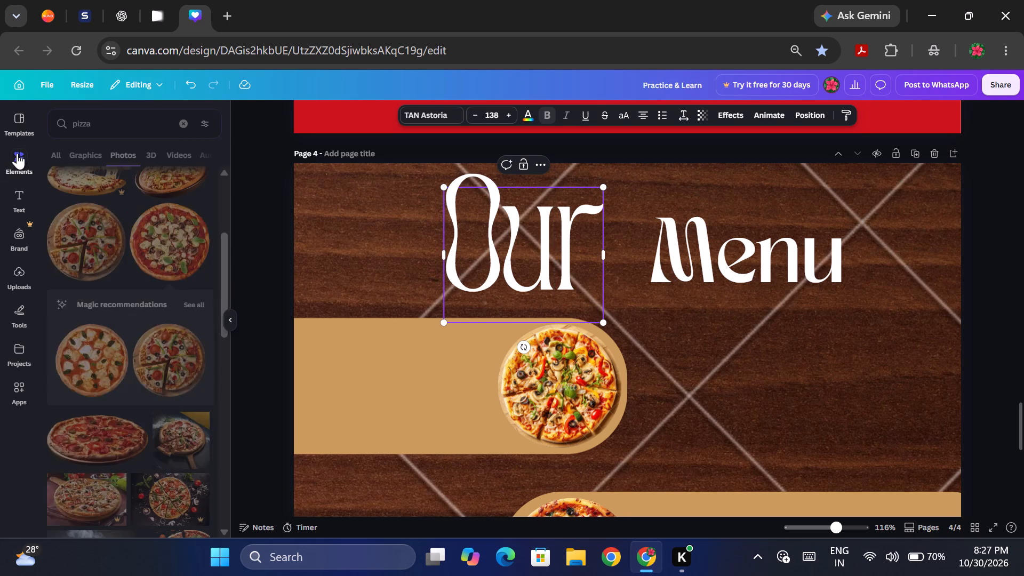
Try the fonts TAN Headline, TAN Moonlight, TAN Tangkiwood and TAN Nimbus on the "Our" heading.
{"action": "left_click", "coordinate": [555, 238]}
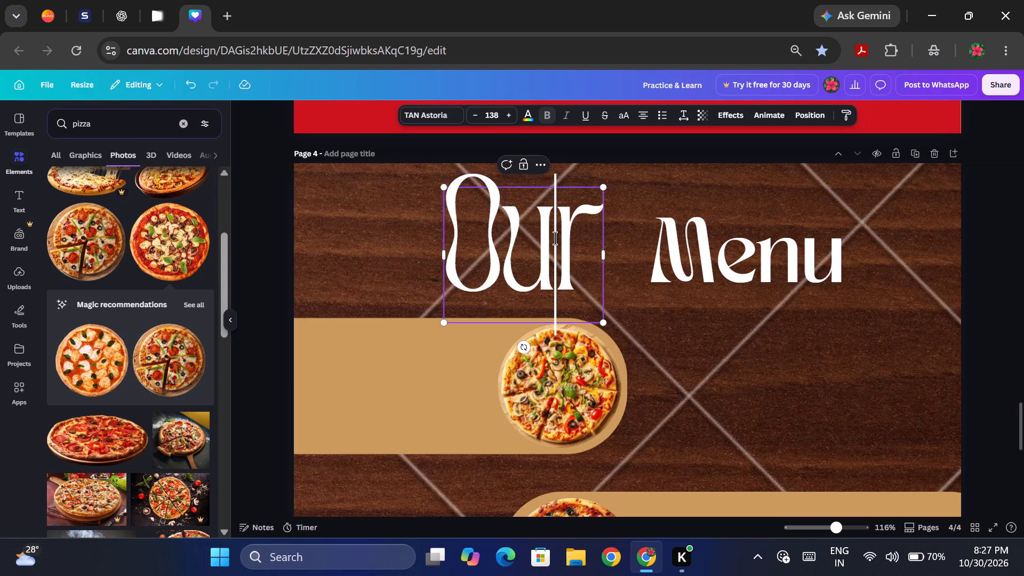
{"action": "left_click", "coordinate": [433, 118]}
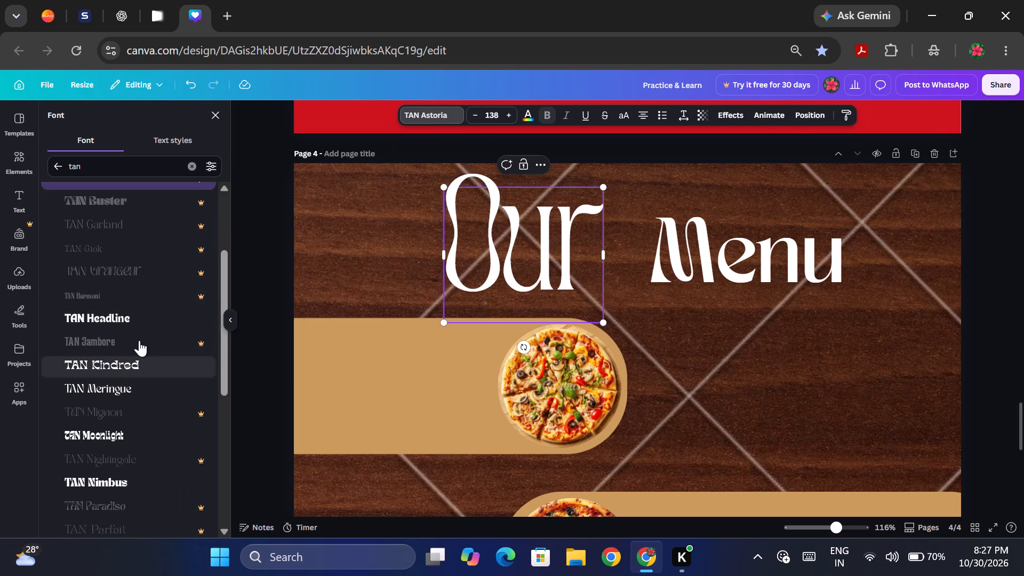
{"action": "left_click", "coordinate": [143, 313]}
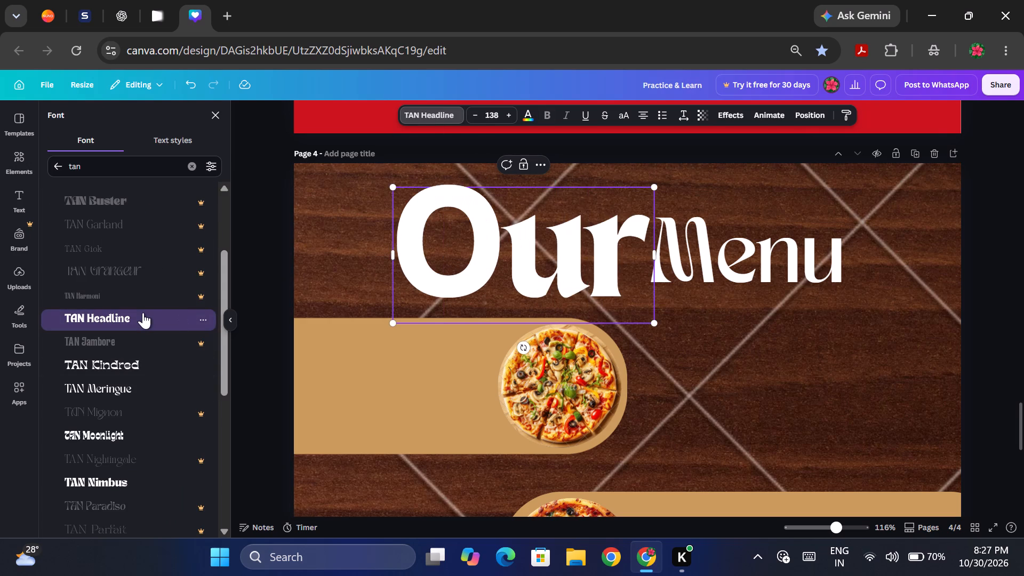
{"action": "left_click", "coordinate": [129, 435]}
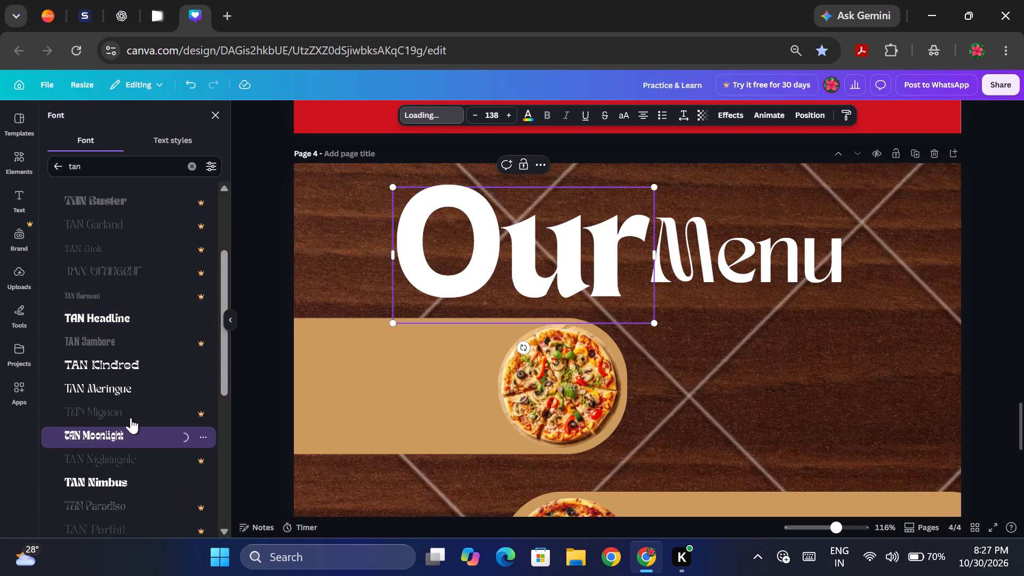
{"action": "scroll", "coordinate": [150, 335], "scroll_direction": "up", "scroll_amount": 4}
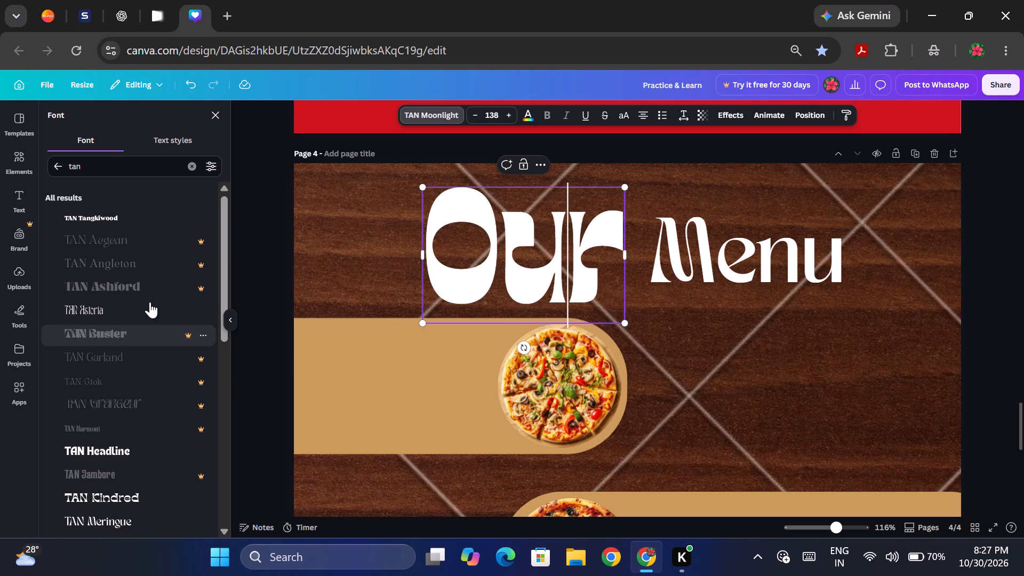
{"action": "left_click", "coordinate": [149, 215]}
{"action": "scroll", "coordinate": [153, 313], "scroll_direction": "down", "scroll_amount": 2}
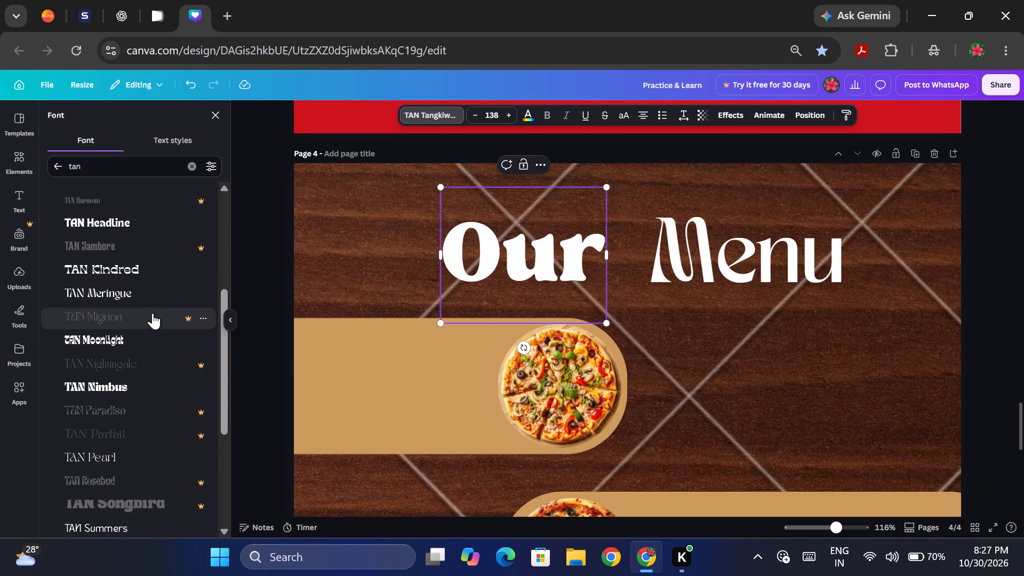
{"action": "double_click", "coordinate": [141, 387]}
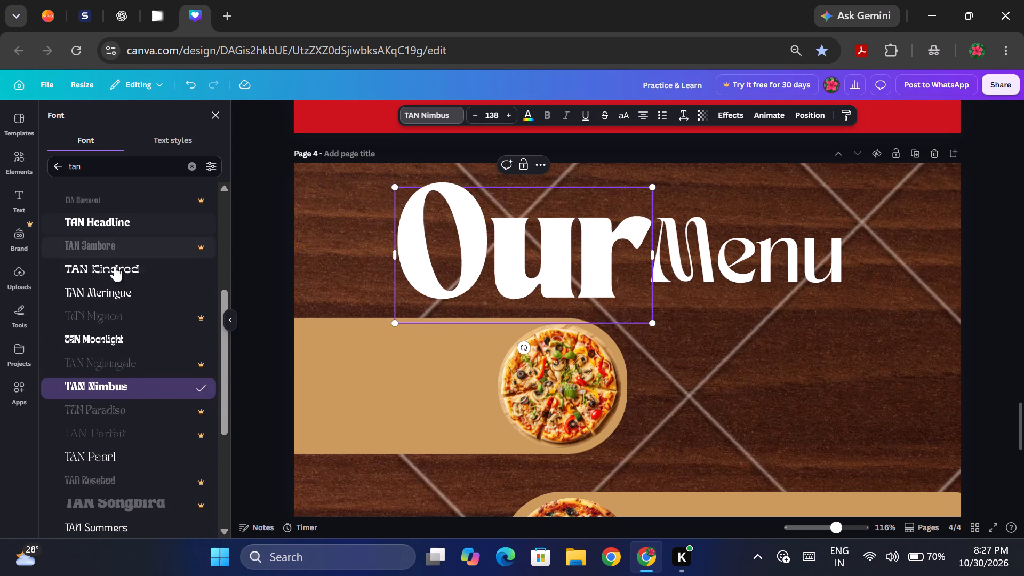
Set the "Our" heading's font to TAN Meringue, matching the "Menu" heading.
{"action": "left_click", "coordinate": [122, 295]}
{"action": "left_click", "coordinate": [718, 289]}
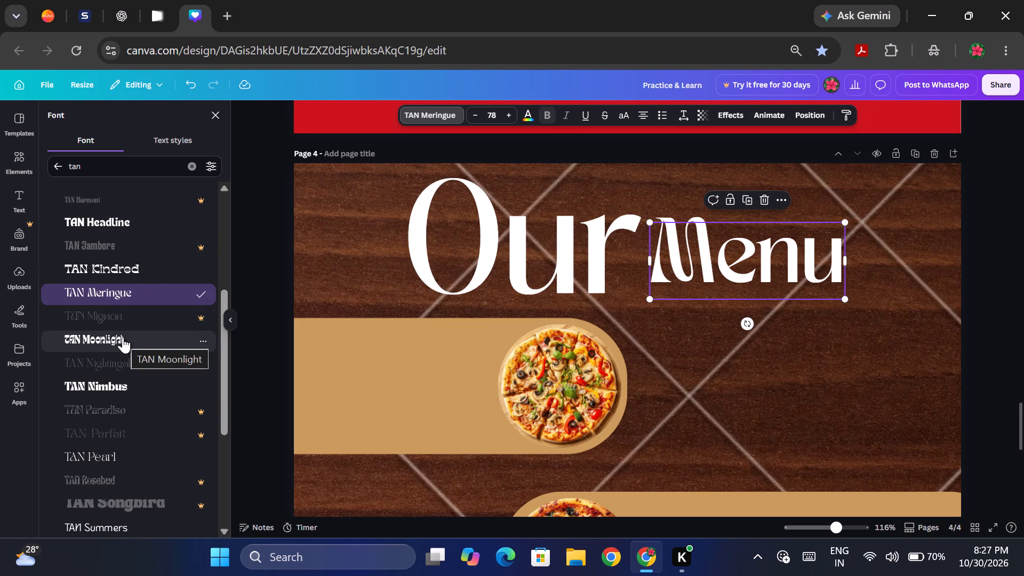
{"action": "left_click", "coordinate": [757, 251]}
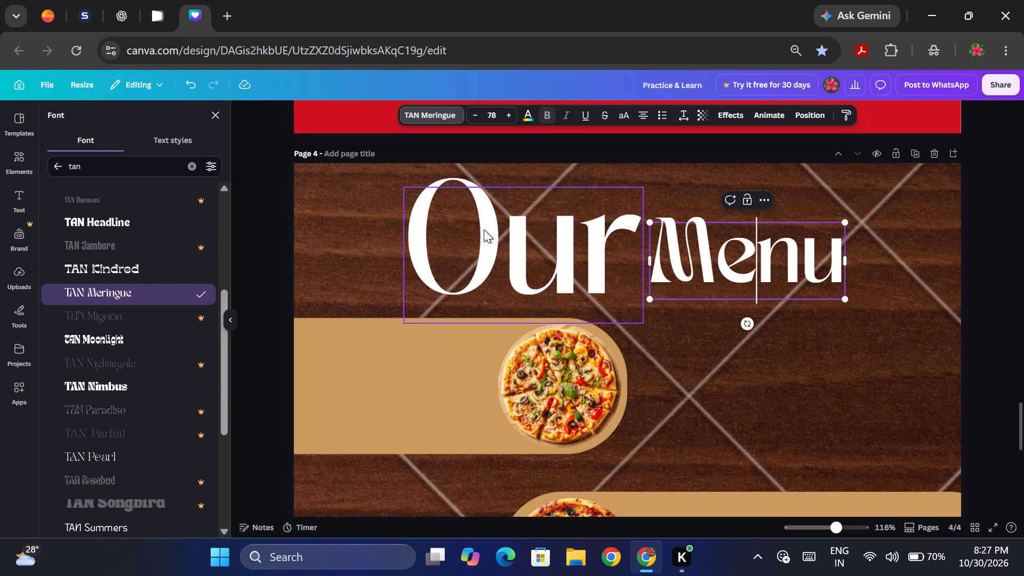
{"action": "left_click", "coordinate": [479, 229]}
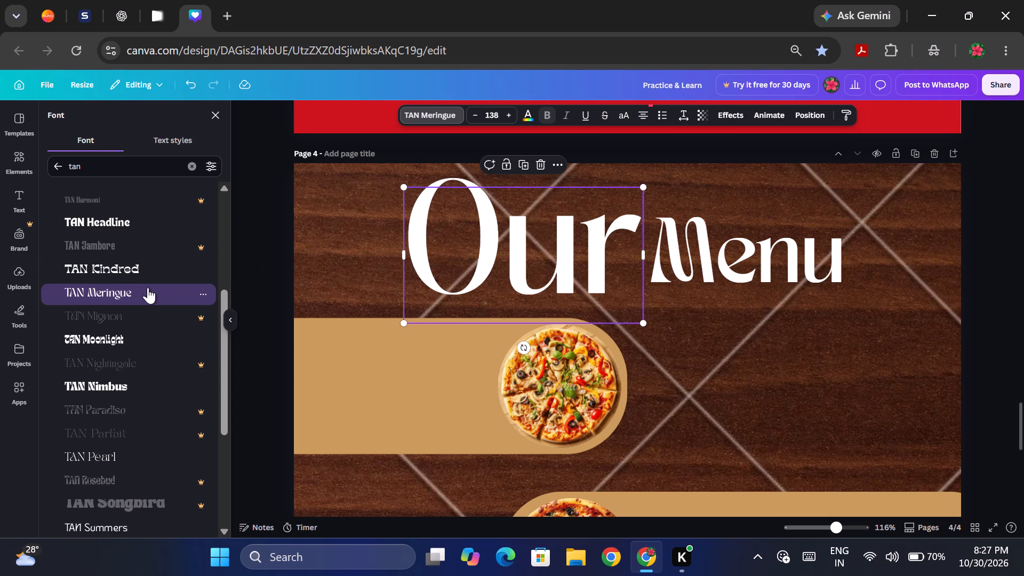
{"action": "left_click", "coordinate": [148, 287]}
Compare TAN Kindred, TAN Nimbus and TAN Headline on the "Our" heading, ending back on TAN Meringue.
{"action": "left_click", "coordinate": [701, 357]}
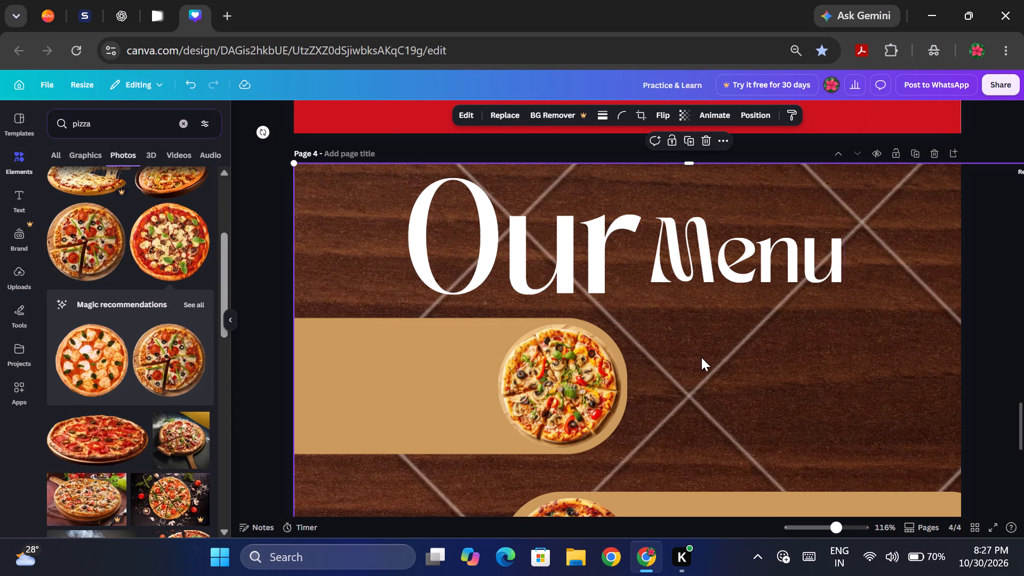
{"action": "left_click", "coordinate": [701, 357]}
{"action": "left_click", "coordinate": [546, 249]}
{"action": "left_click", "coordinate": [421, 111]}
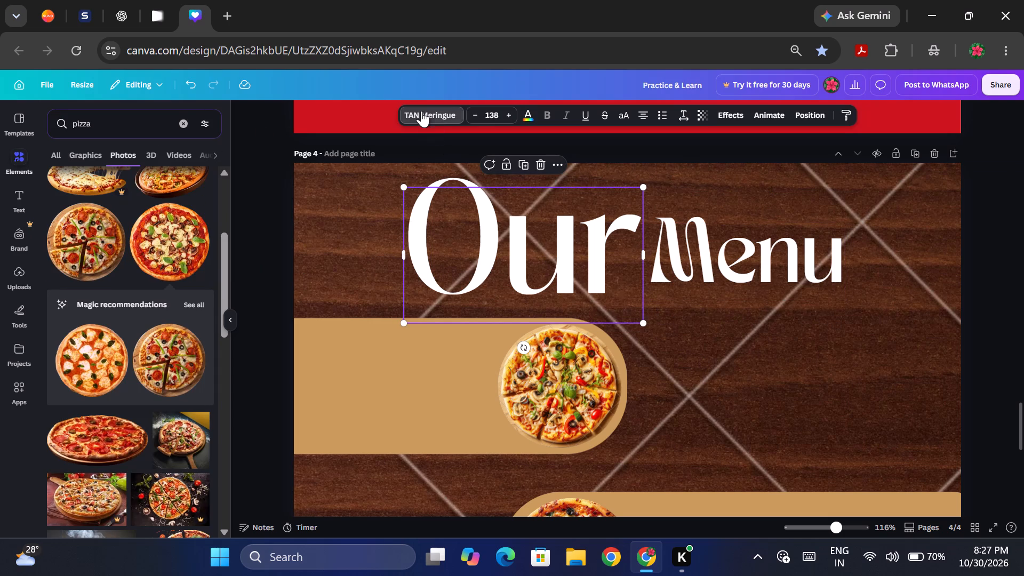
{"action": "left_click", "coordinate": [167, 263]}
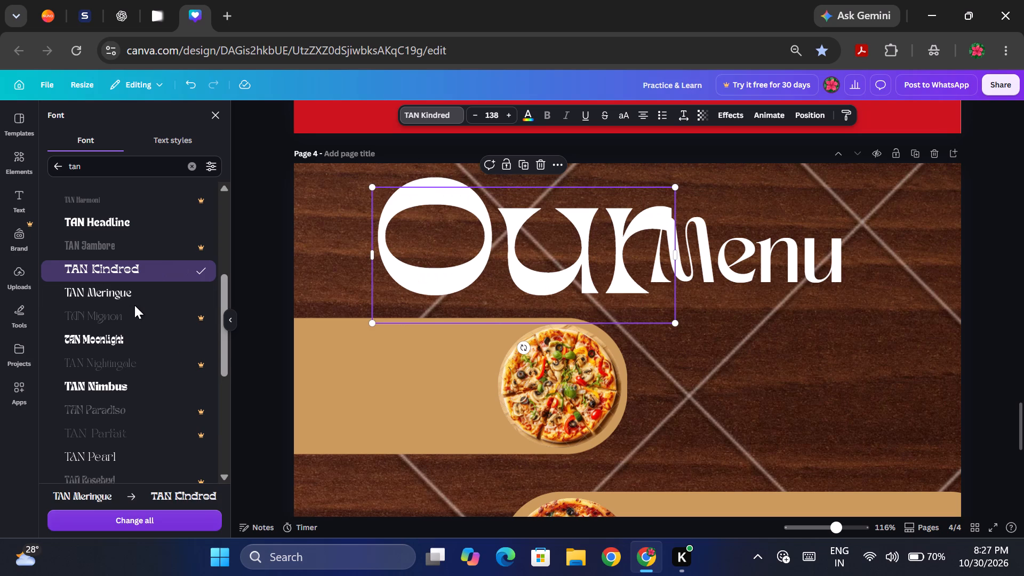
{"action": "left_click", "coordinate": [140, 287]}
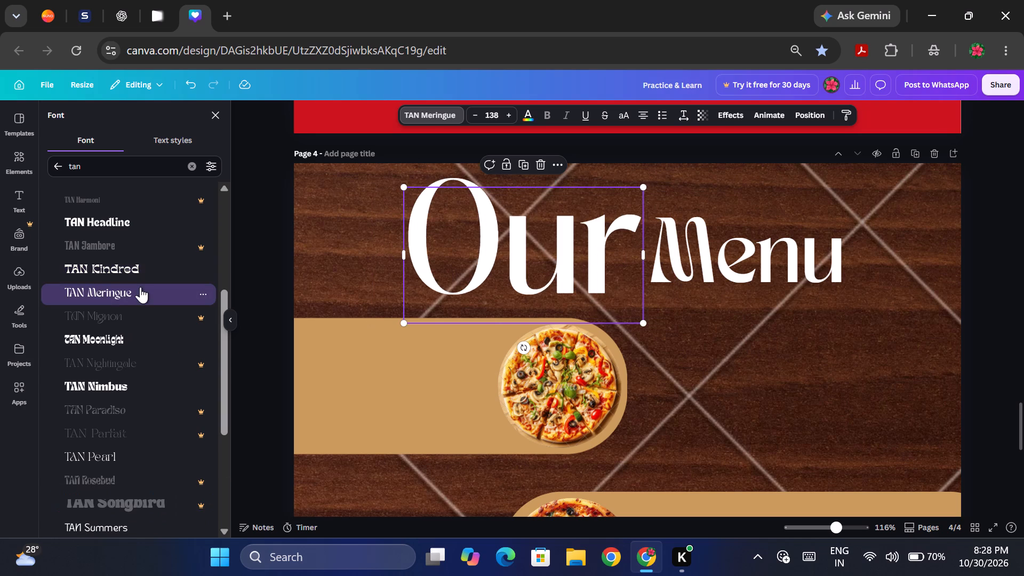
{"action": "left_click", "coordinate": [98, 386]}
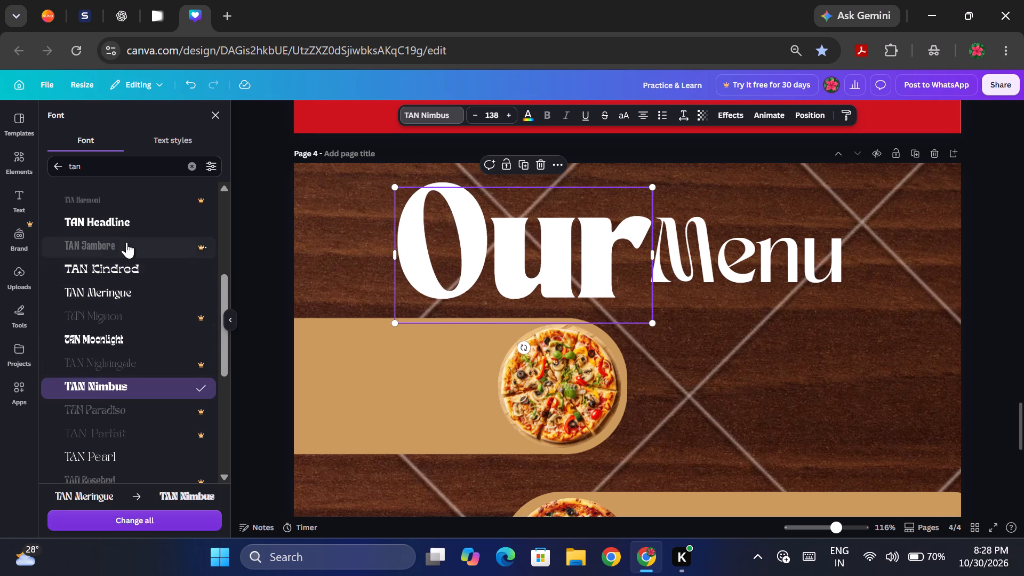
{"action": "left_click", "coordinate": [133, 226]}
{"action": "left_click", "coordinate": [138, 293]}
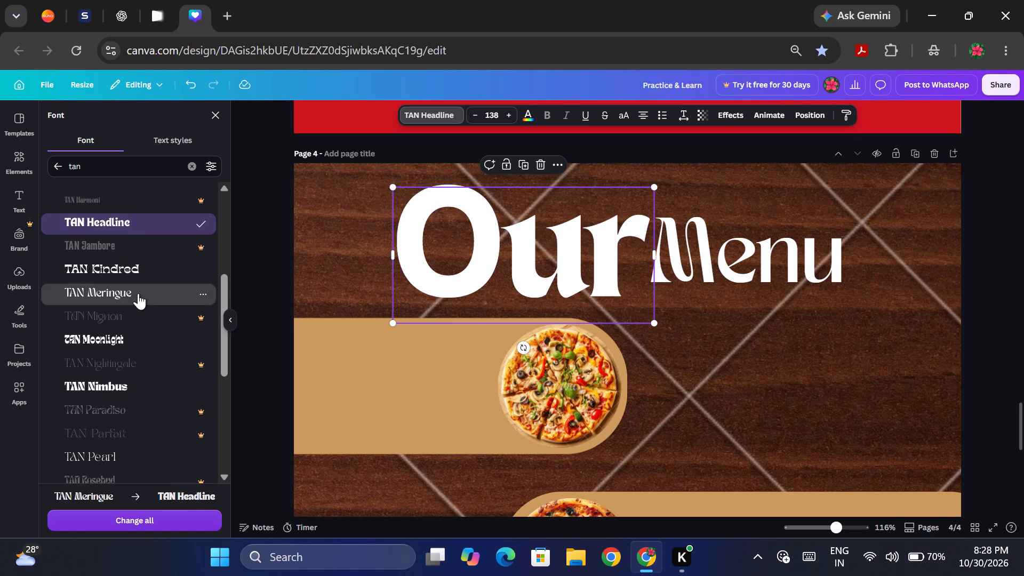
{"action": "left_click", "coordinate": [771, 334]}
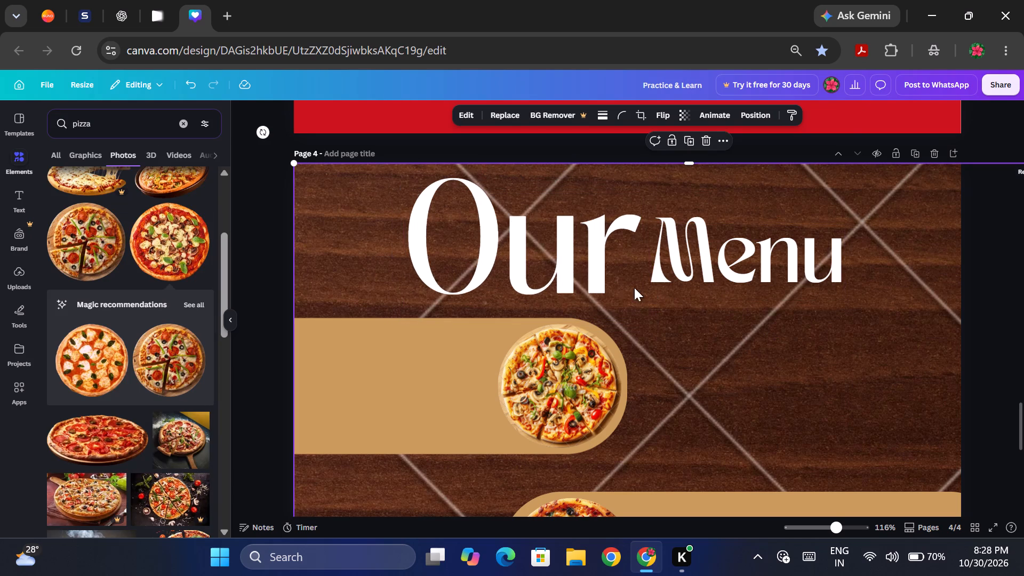
Enlarge the "Menu" heading to about size 94.3 and lower it so it sits staggered below "Our".
{"action": "scroll", "coordinate": [694, 179], "scroll_direction": "up", "scroll_amount": 1}
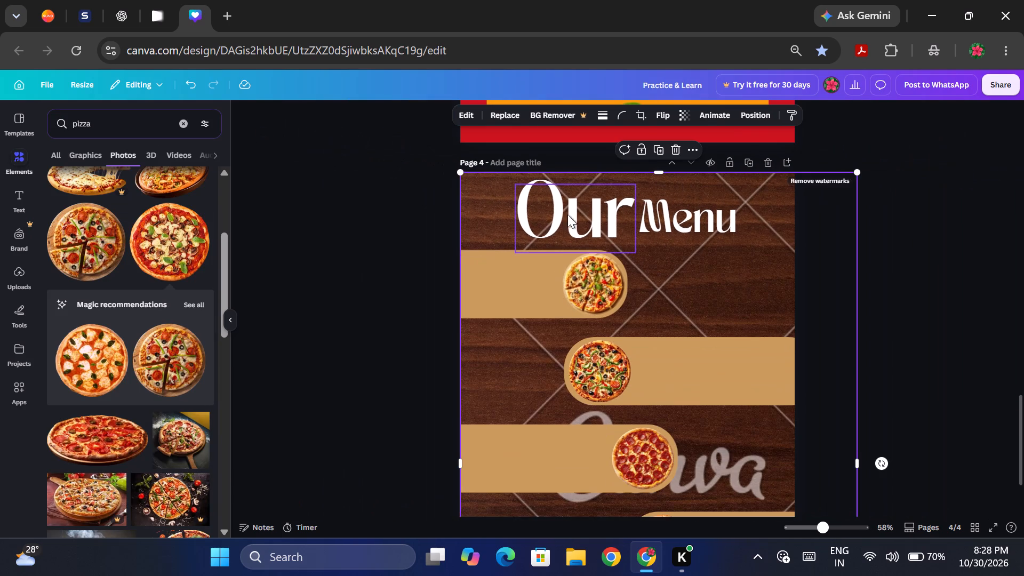
{"action": "left_click", "coordinate": [560, 214]}
{"action": "left_click", "coordinate": [697, 218]}
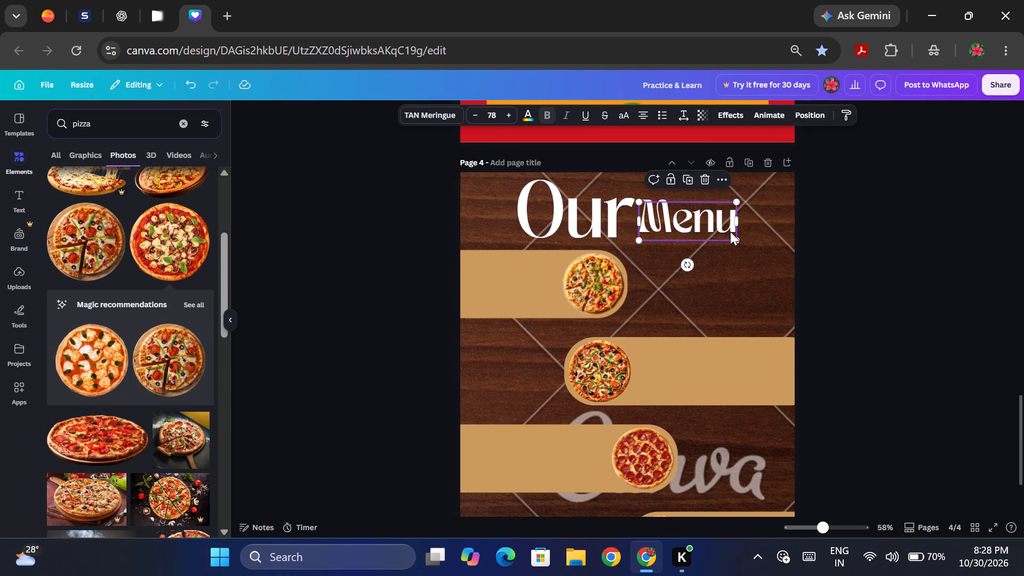
{"action": "left_click_drag", "start_coordinate": [737, 239], "coordinate": [783, 269]}
{"action": "double_click", "coordinate": [783, 274]}
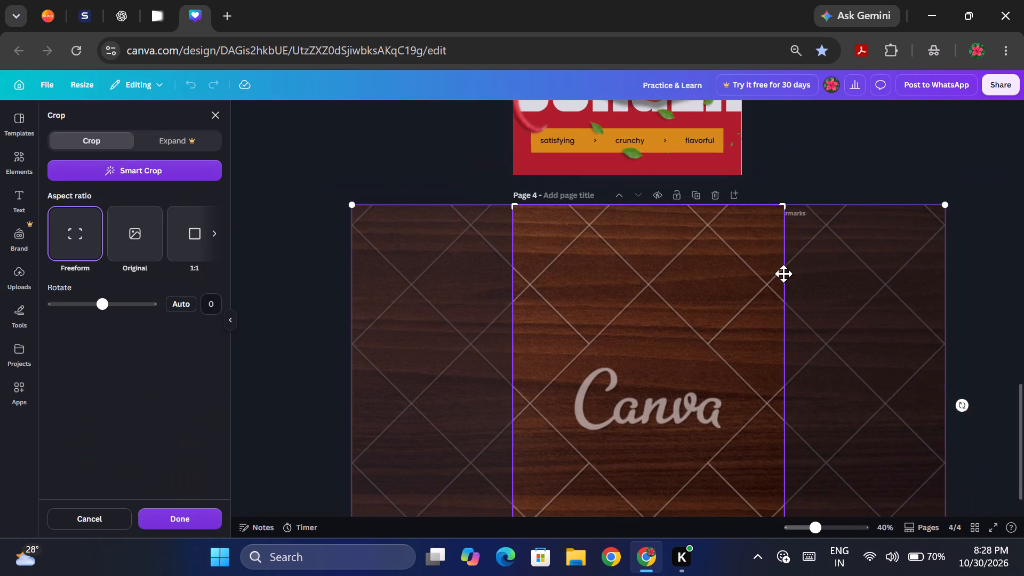
{"action": "left_click", "coordinate": [948, 182]}
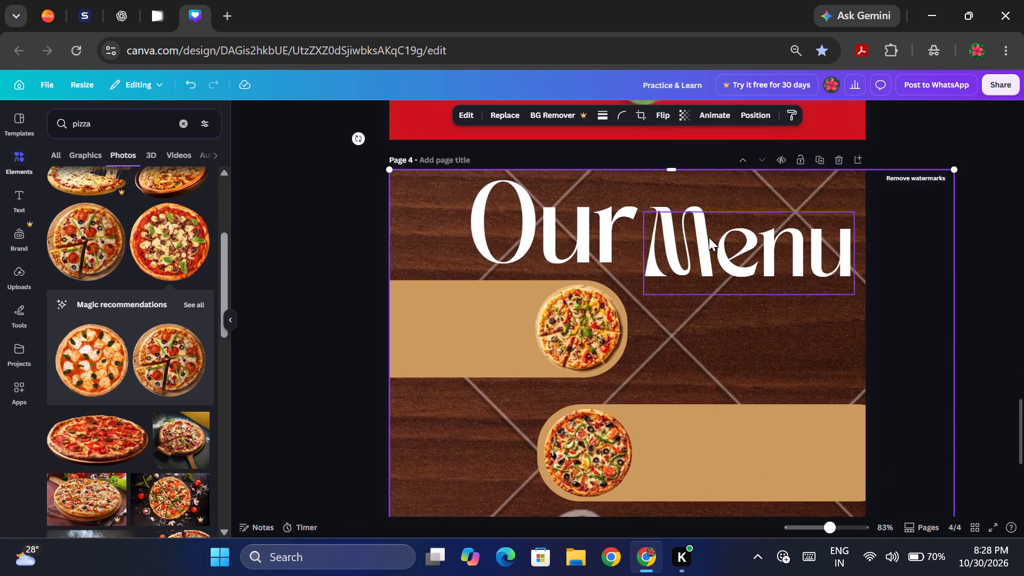
{"action": "left_click_drag", "start_coordinate": [709, 237], "coordinate": [709, 262]}
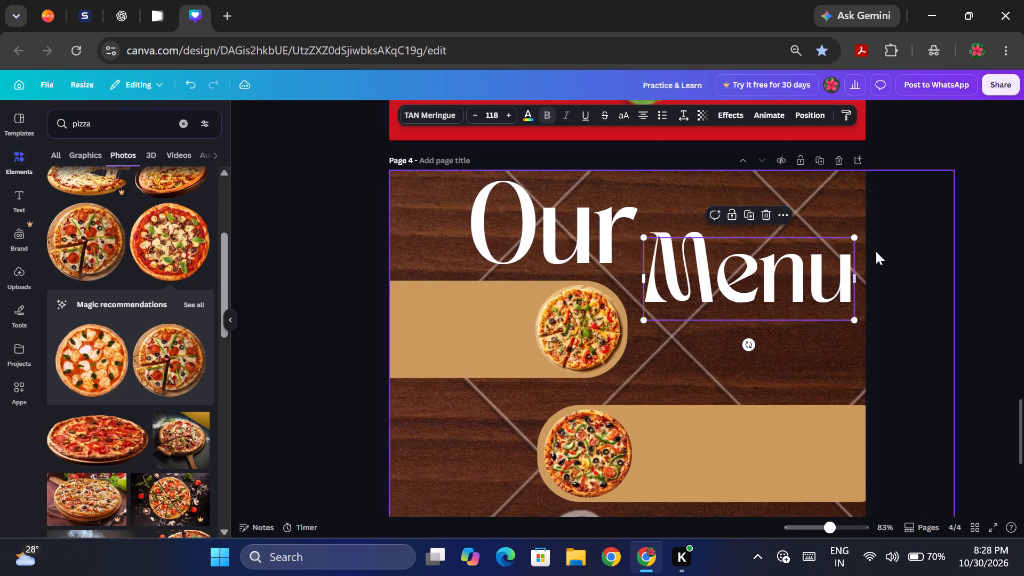
{"action": "left_click_drag", "start_coordinate": [857, 237], "coordinate": [821, 250]}
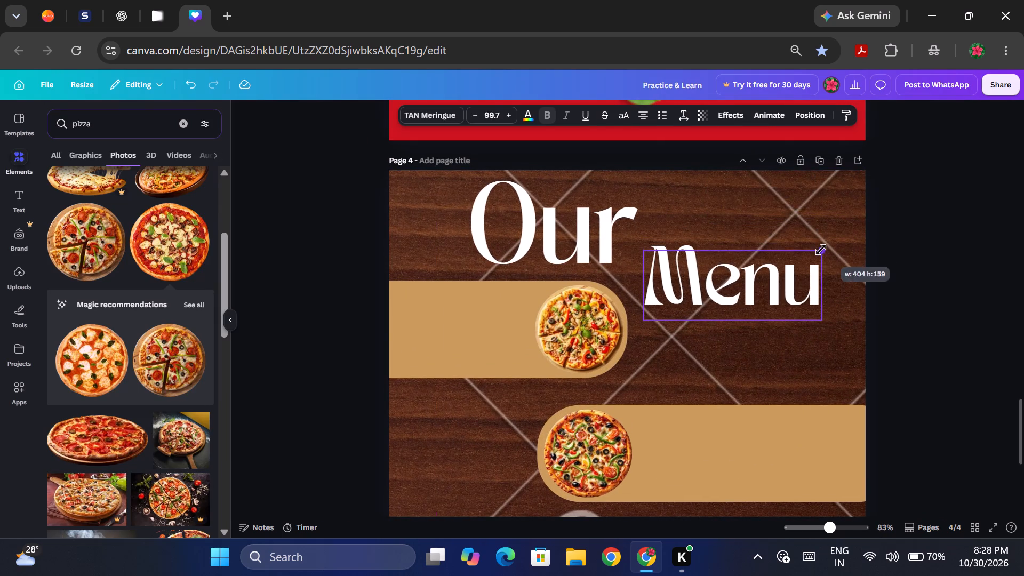
{"action": "left_click_drag", "start_coordinate": [821, 250], "coordinate": [814, 253]}
{"action": "left_click", "coordinate": [731, 292]}
{"action": "left_click_drag", "start_coordinate": [731, 292], "coordinate": [734, 287]}
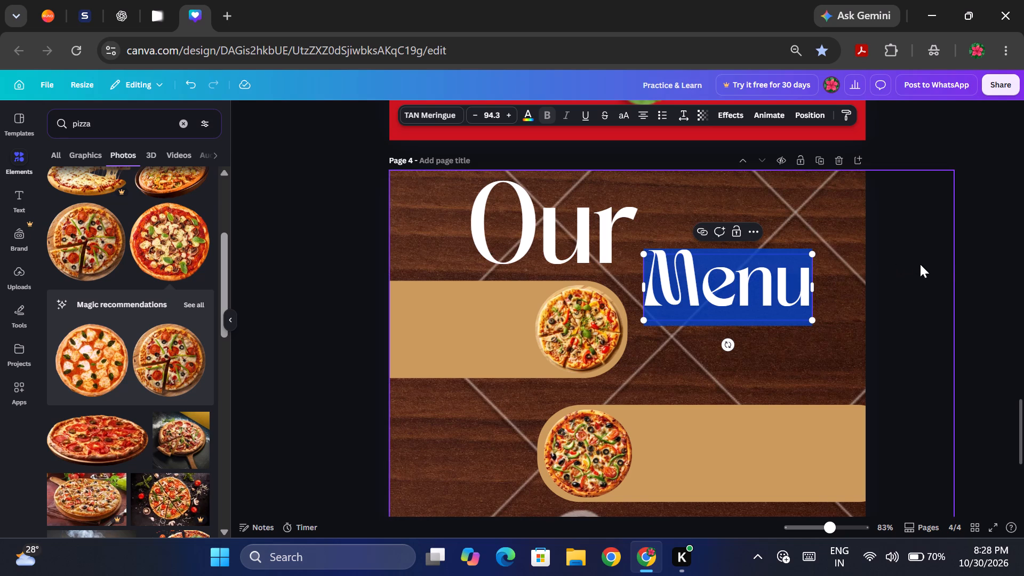
{"action": "left_click", "coordinate": [949, 264]}
Shift the "Our" heading slightly left, then move "Menu" further right and enlarge it to size 102.
{"action": "left_click_drag", "start_coordinate": [588, 239], "coordinate": [571, 238]}
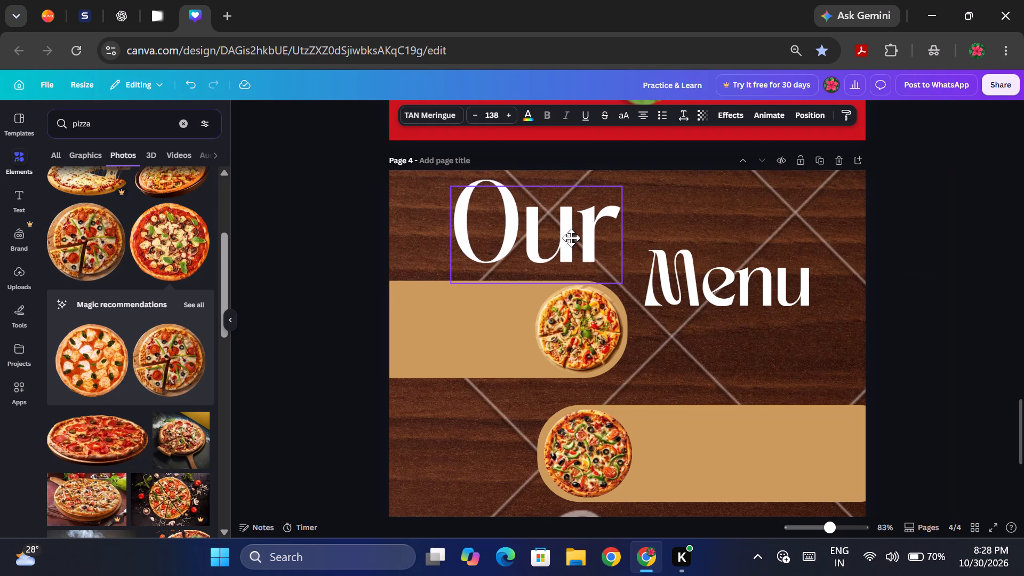
{"action": "left_click_drag", "start_coordinate": [571, 238], "coordinate": [577, 240]}
{"action": "left_click_drag", "start_coordinate": [709, 278], "coordinate": [709, 281]}
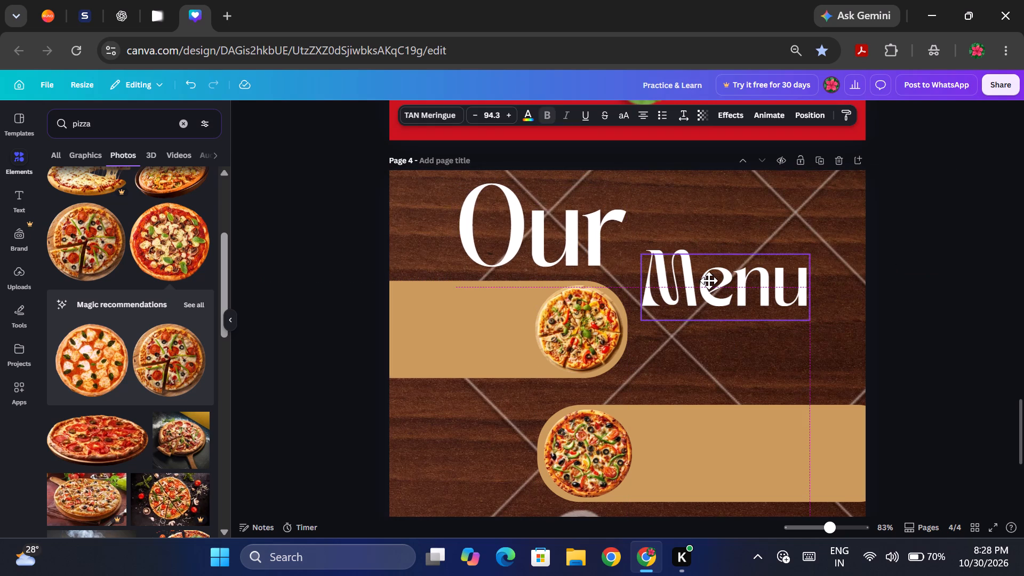
{"action": "left_click_drag", "start_coordinate": [709, 281], "coordinate": [715, 281]}
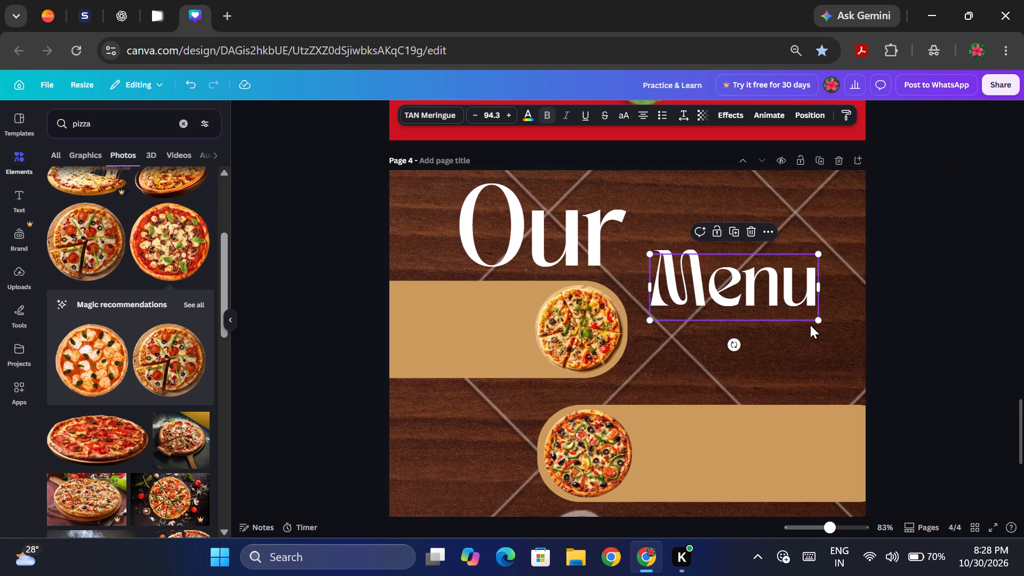
{"action": "left_click_drag", "start_coordinate": [816, 322], "coordinate": [832, 321]}
{"action": "left_click_drag", "start_coordinate": [737, 281], "coordinate": [748, 284]}
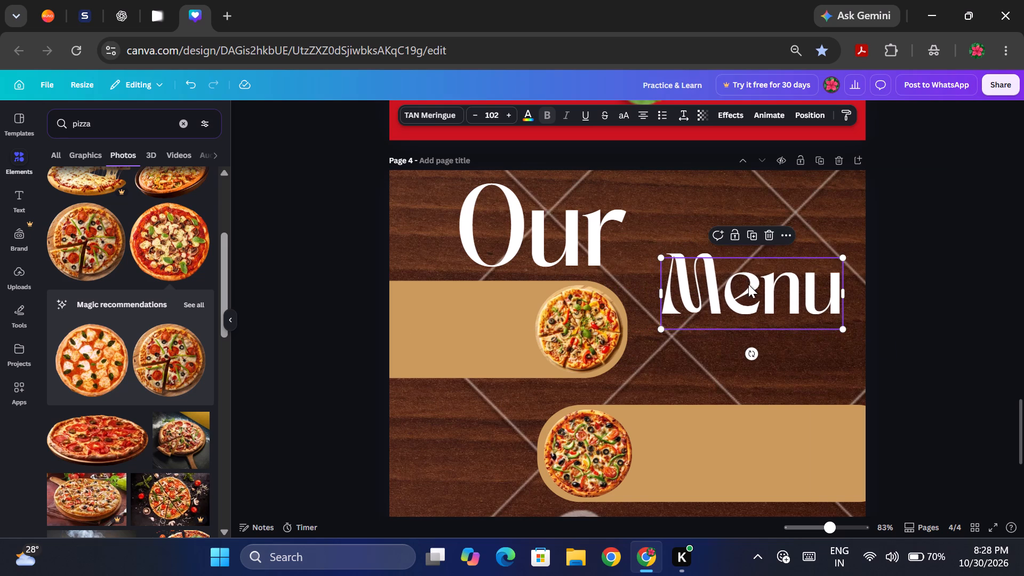
{"action": "left_click", "coordinate": [955, 285]}
Search the graphics elements for "forks and spoons".
{"action": "left_click_drag", "start_coordinate": [141, 131], "coordinate": [43, 124]}
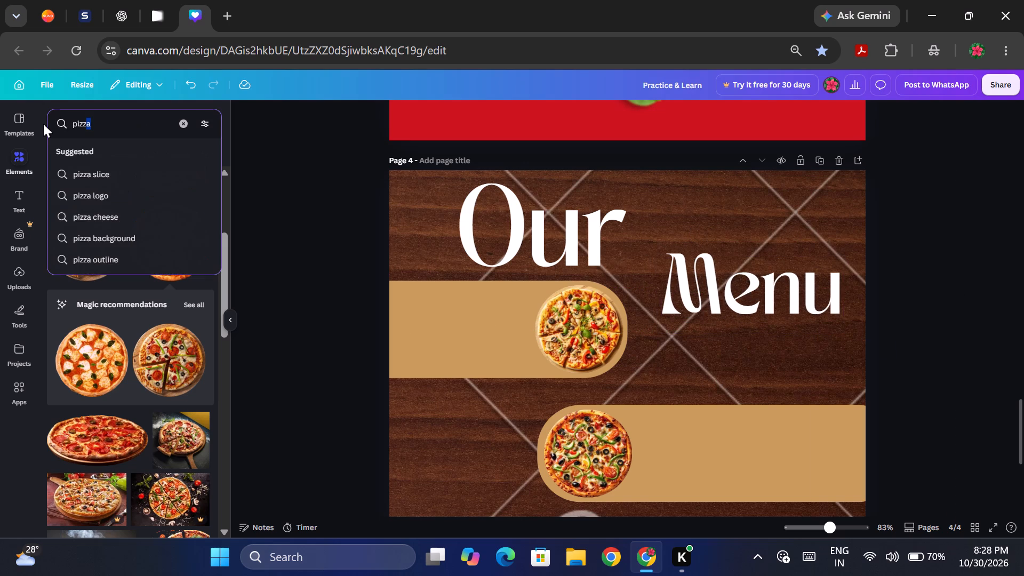
{"action": "left_click_drag", "start_coordinate": [43, 124], "coordinate": [44, 127]}
{"action": "type", "text": "hork"}
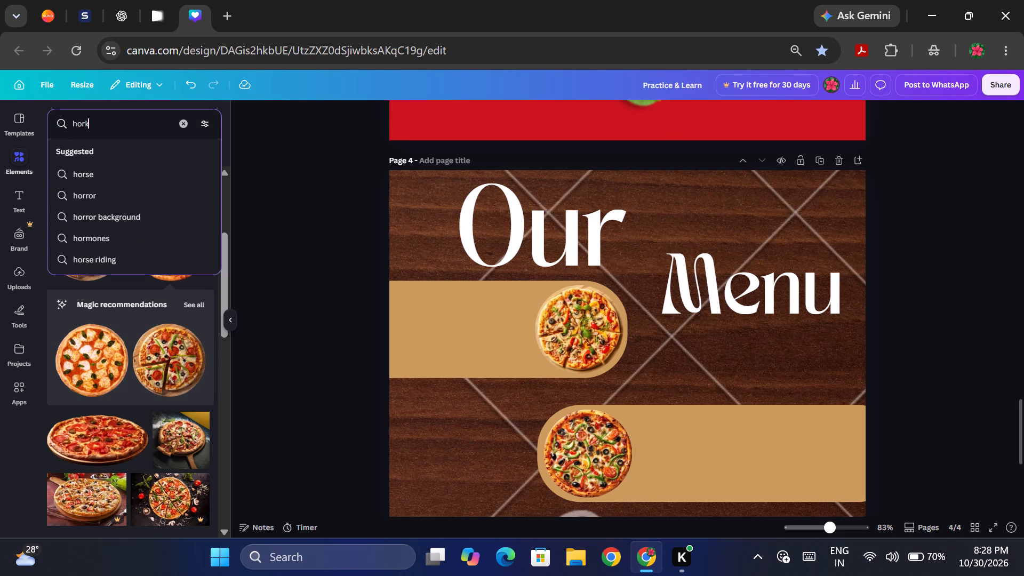
{"action": "key", "text": "BackSpace"}
{"action": "key", "text": "BackSpace"}
{"action": "key", "text": "BackSpace"}
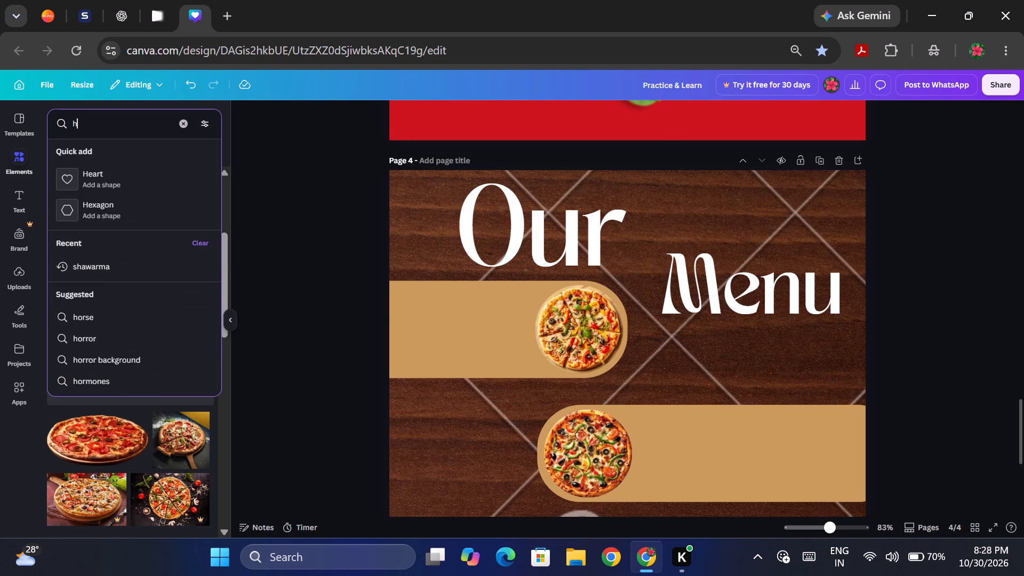
{"action": "key", "text": "BackSpace"}
{"action": "key", "text": "BackSpace"}
{"action": "key", "text": "BackSpace"}
{"action": "type", "text": "for"}
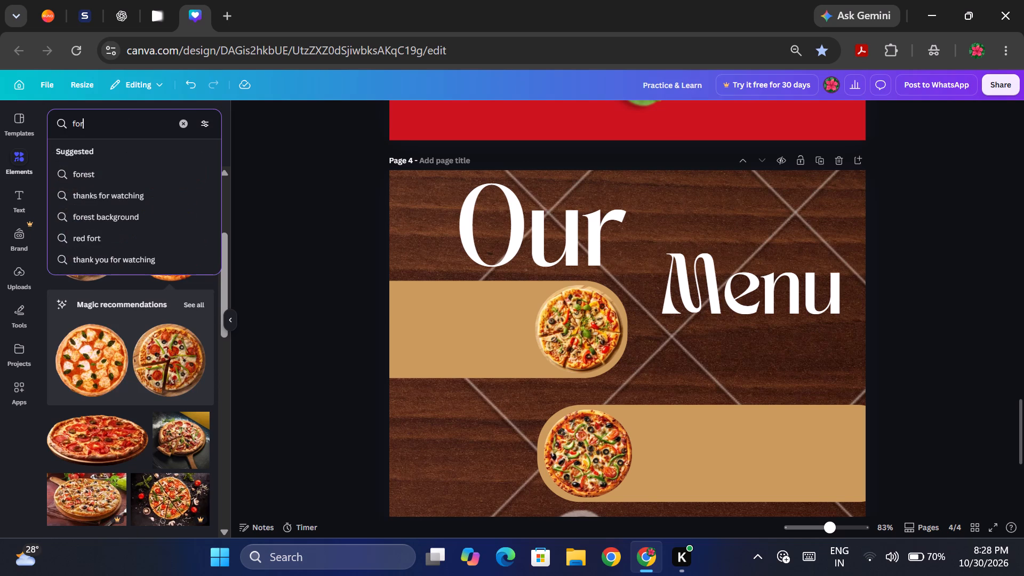
{"action": "key", "text": "k"}
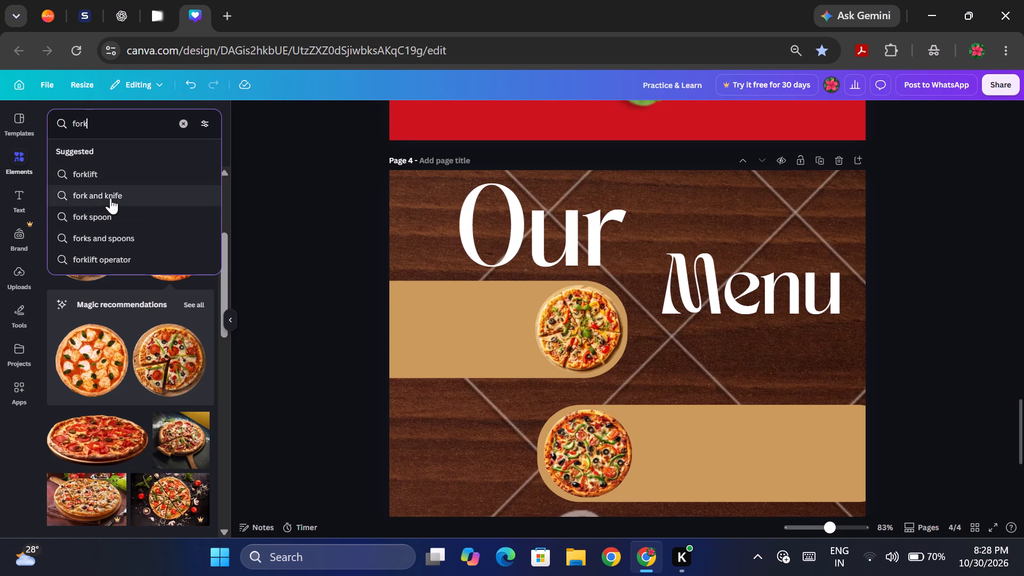
{"action": "left_click", "coordinate": [153, 237]}
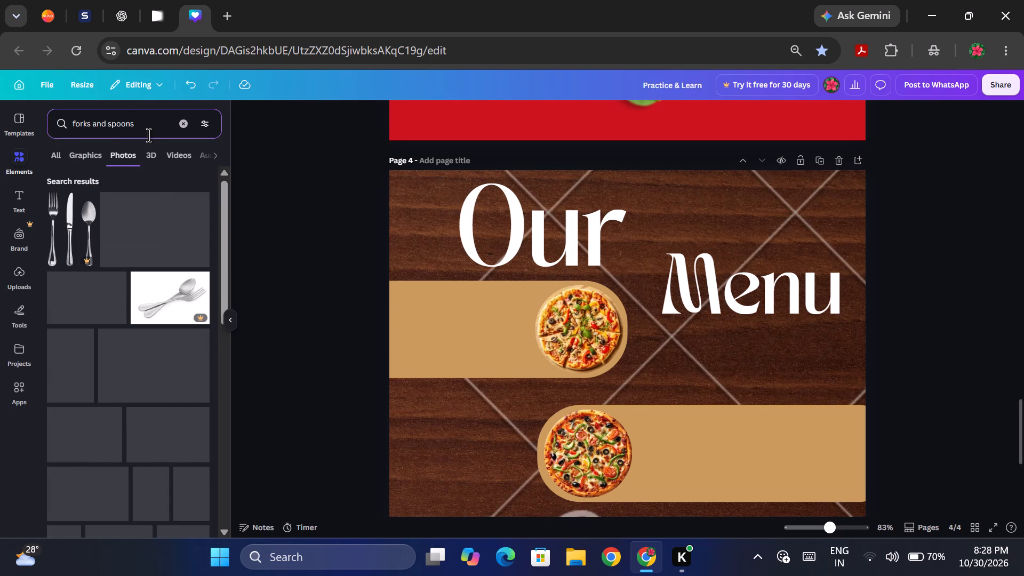
{"action": "left_click", "coordinate": [84, 153]}
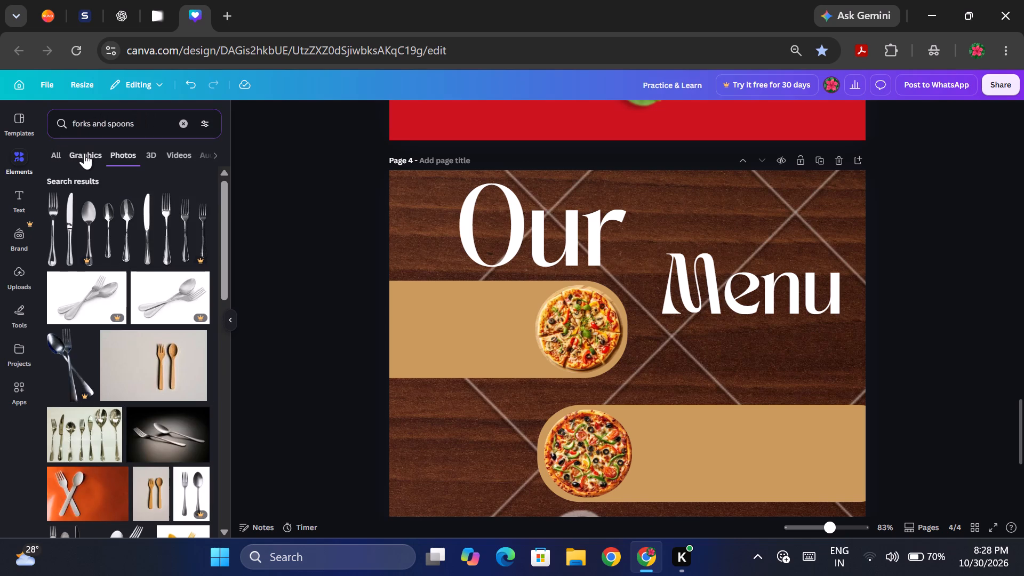
{"action": "left_click", "coordinate": [148, 128]}
{"action": "key", "text": "BackSpace"}
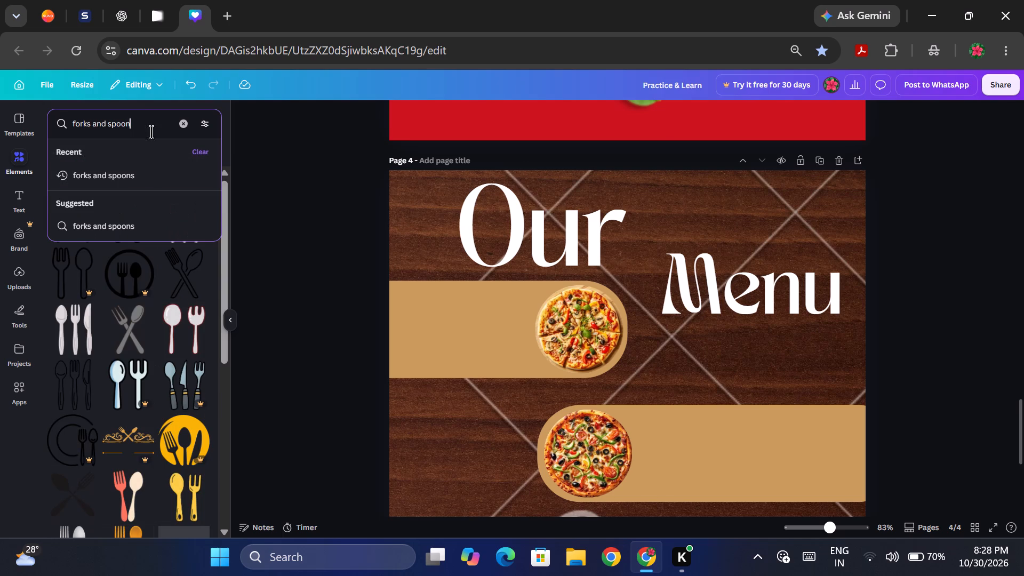
Add the round yellow fork, spoon and knife graphic to page 4, keeping one copy near the heading.
{"action": "double_click", "coordinate": [179, 447]}
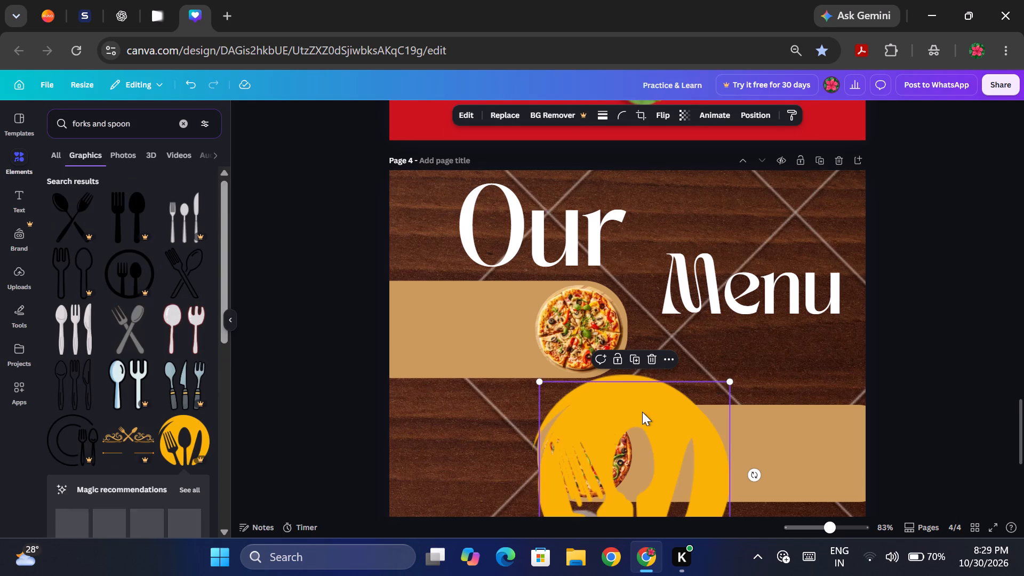
{"action": "left_click_drag", "start_coordinate": [580, 433], "coordinate": [579, 299]}
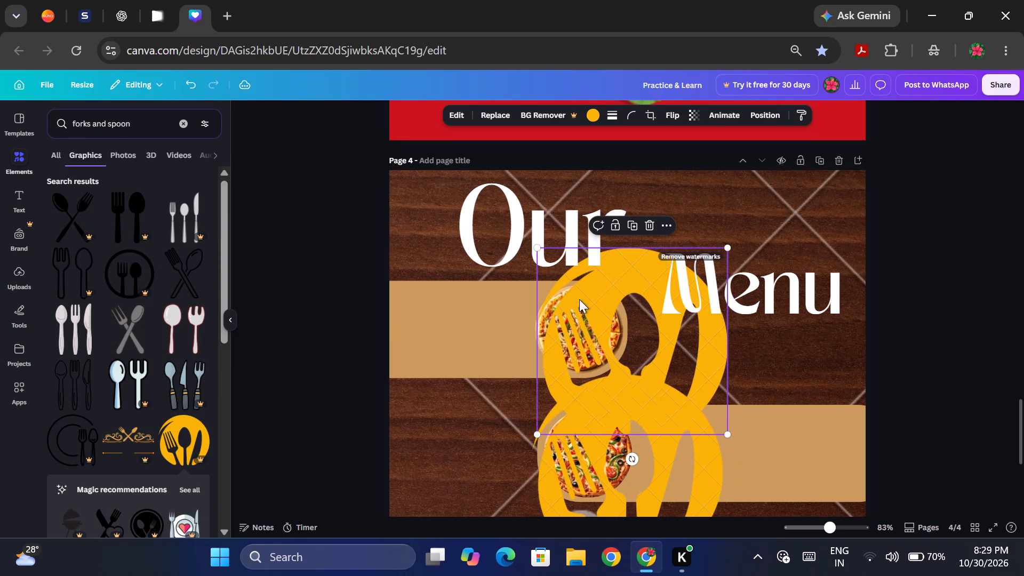
{"action": "key", "text": "BackSpace"}
{"action": "left_click_drag", "start_coordinate": [681, 447], "coordinate": [637, 288]}
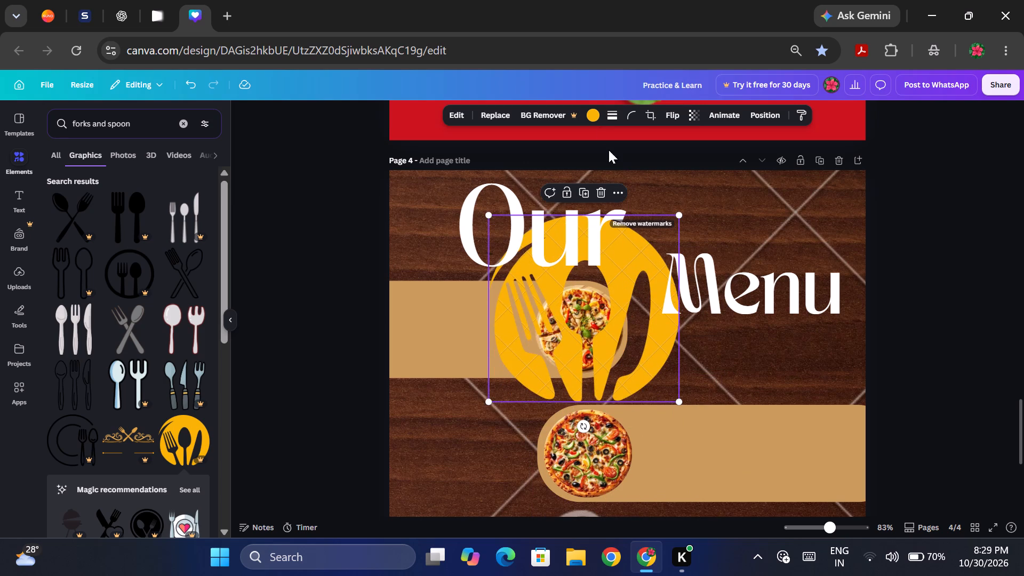
Recolour the cutlery graphic to the design's tan colour, matching the menu bars.
{"action": "left_click", "coordinate": [593, 113]}
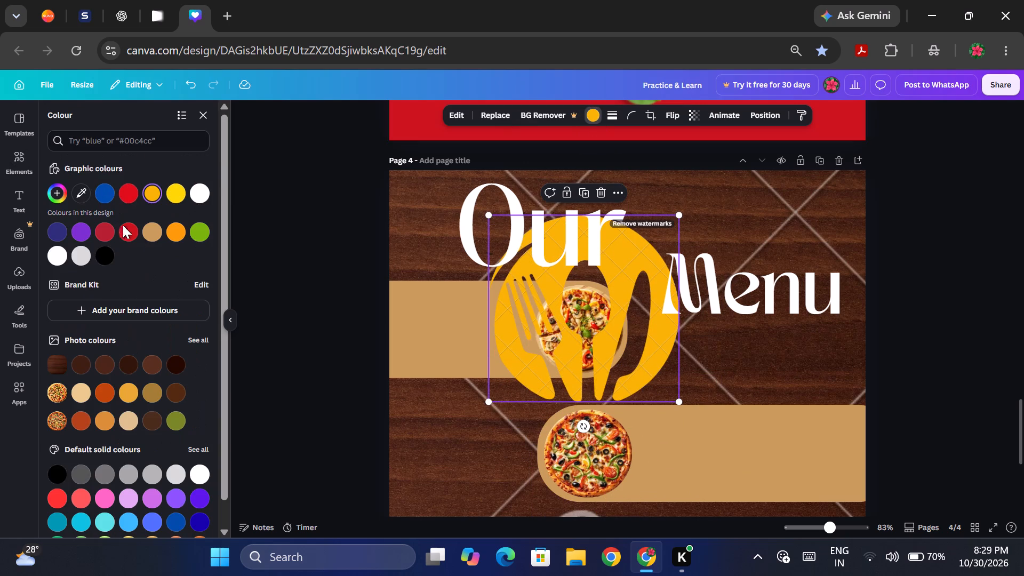
{"action": "left_click", "coordinate": [148, 233]}
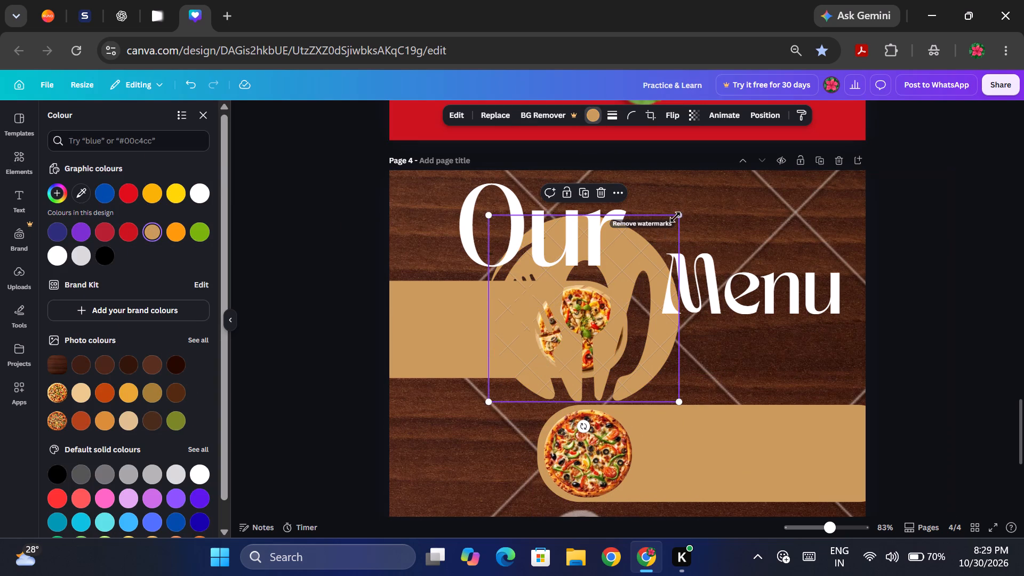
Shrink the tan cutlery graphic to a small badge and place it in the gap between "Our" and "Menu".
{"action": "left_click_drag", "start_coordinate": [677, 212], "coordinate": [519, 318]}
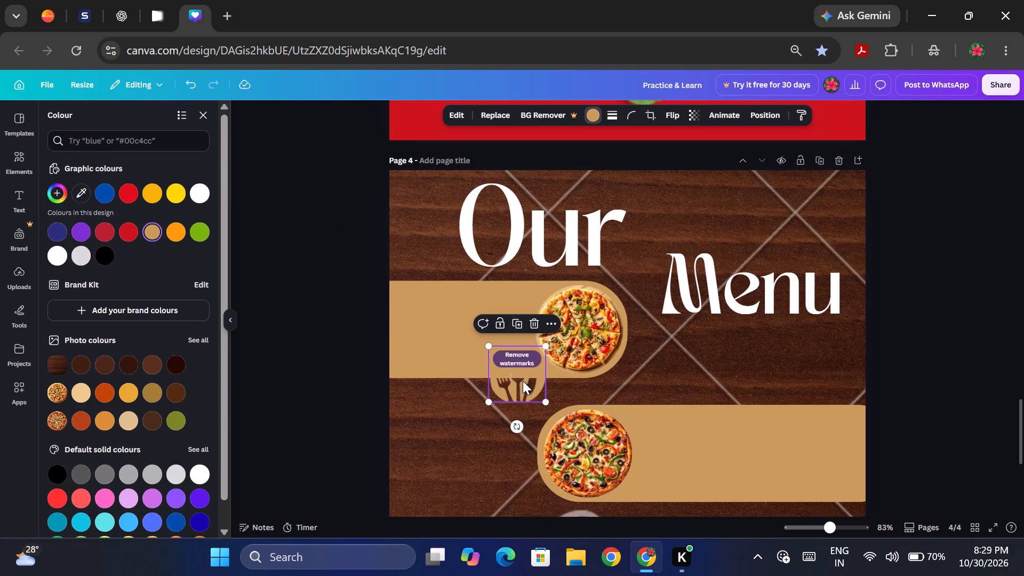
{"action": "left_click_drag", "start_coordinate": [523, 382], "coordinate": [636, 263]}
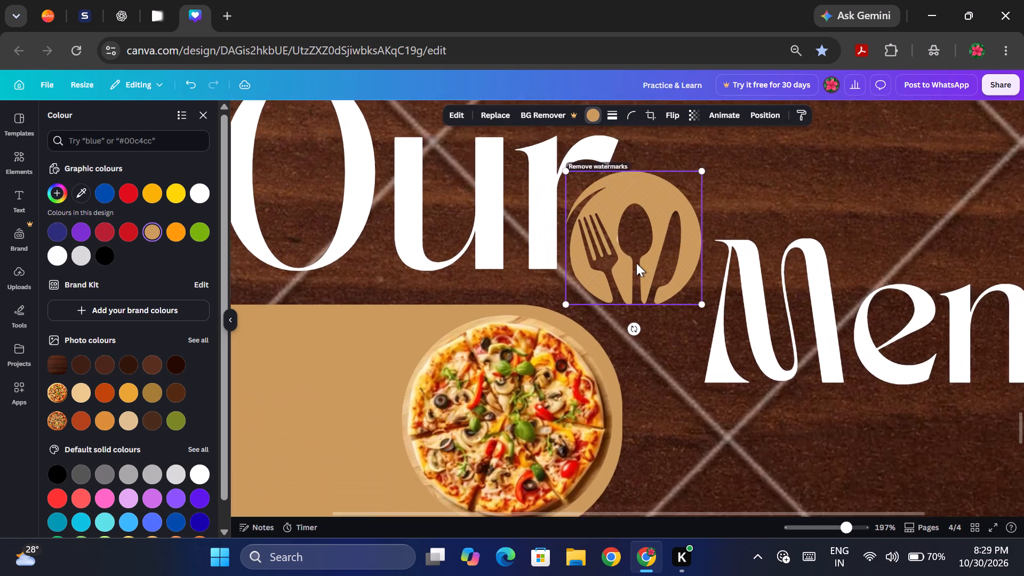
{"action": "left_click_drag", "start_coordinate": [701, 172], "coordinate": [682, 190]}
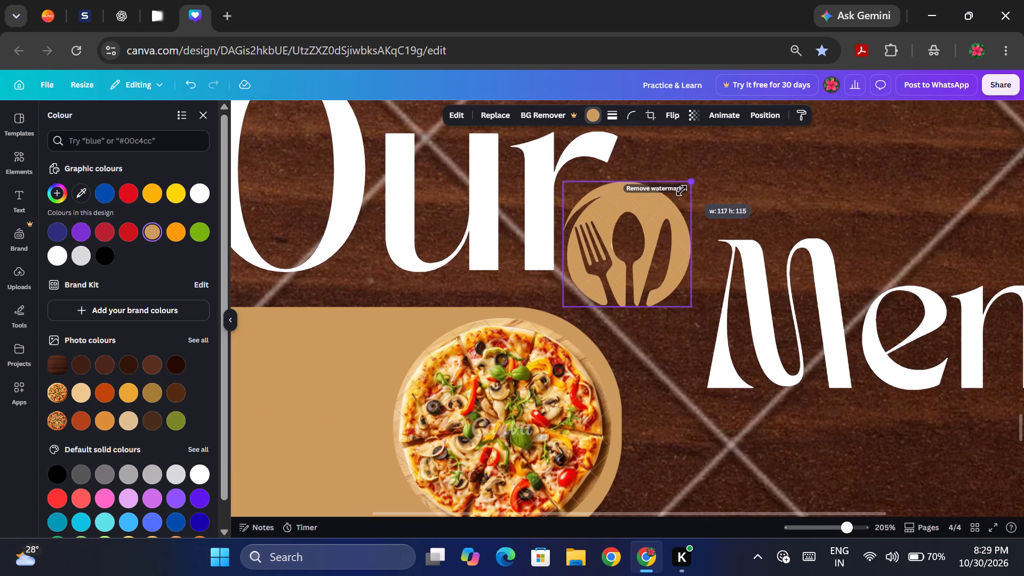
{"action": "left_click_drag", "start_coordinate": [682, 190], "coordinate": [658, 205]}
{"action": "left_click_drag", "start_coordinate": [611, 271], "coordinate": [648, 253]}
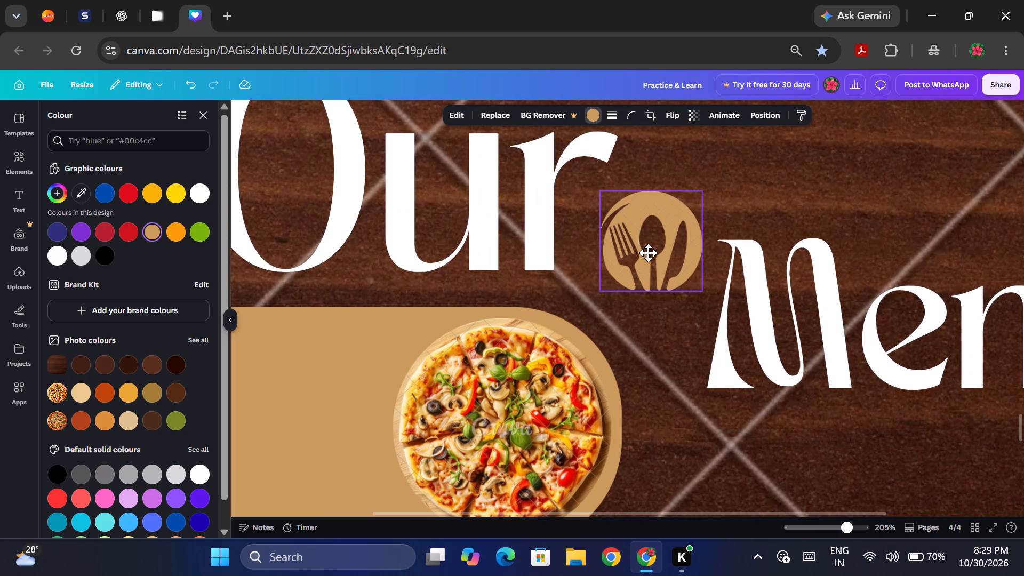
{"action": "left_click_drag", "start_coordinate": [648, 253], "coordinate": [640, 242]}
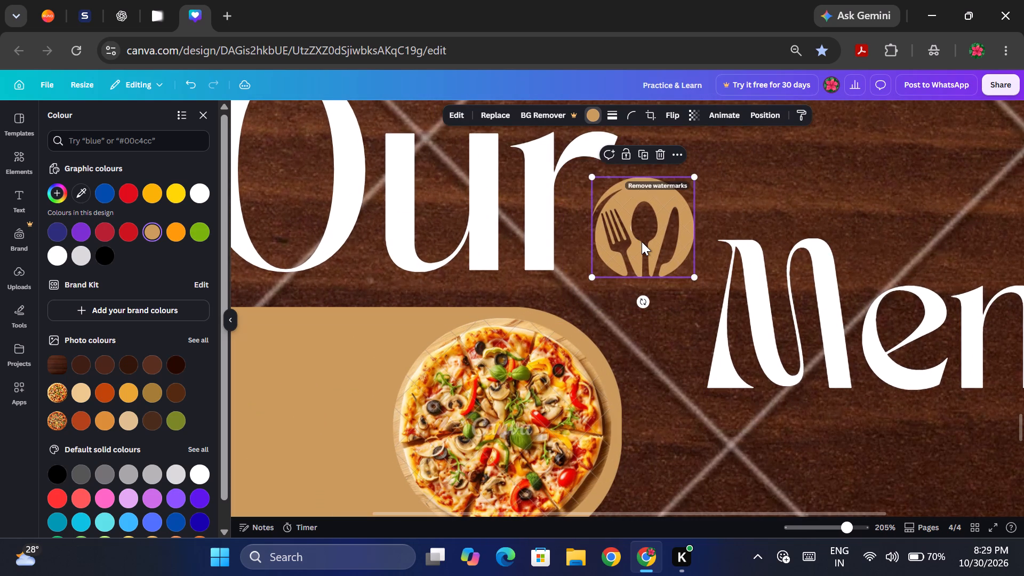
{"action": "left_click", "coordinate": [1023, 223]}
{"action": "left_click", "coordinate": [982, 223]}
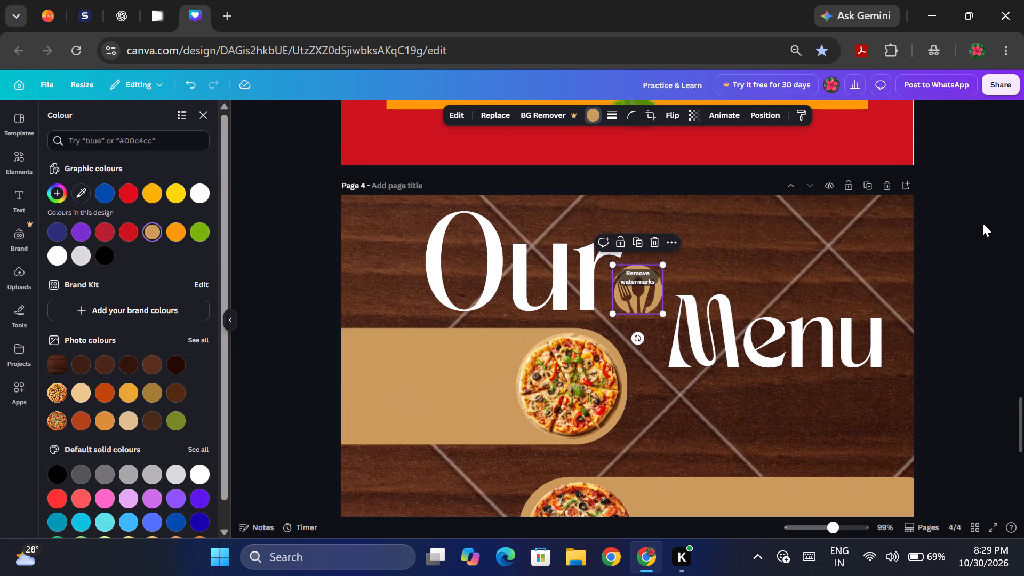
{"action": "left_click", "coordinate": [982, 223]}
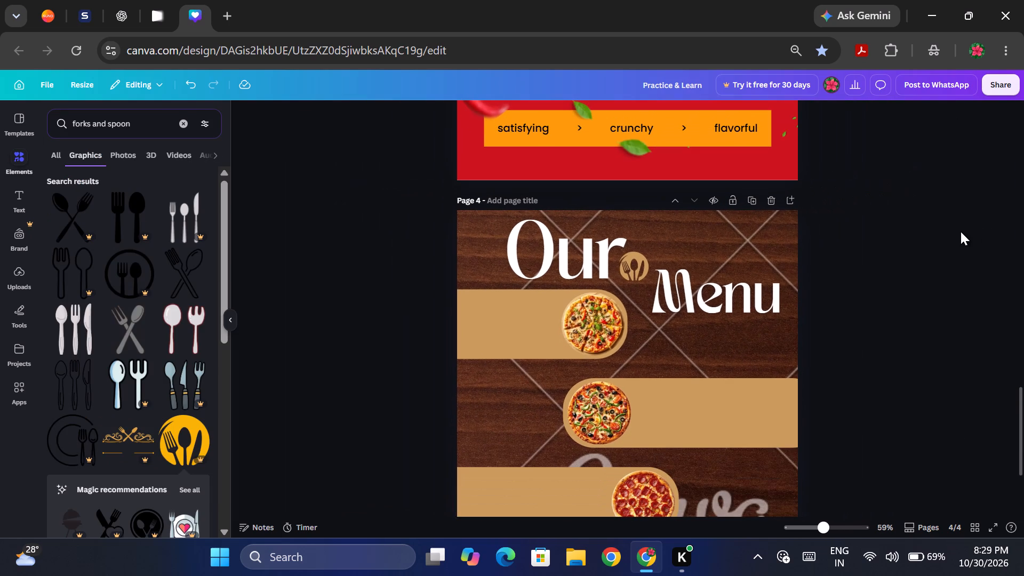
Fine-tune the small cutlery graphic's position between the heading words, nudging it slightly down and a touch left.
{"action": "left_click", "coordinate": [640, 259]}
{"action": "key", "text": "Right"}
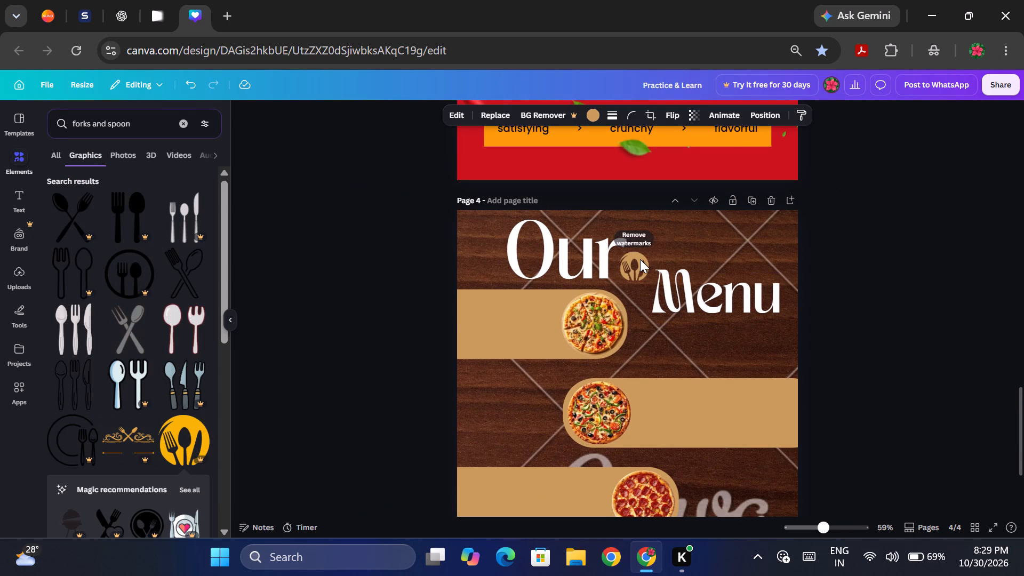
{"action": "key", "text": "Right"}
{"action": "key", "text": "Right"}
{"action": "key", "text": "Right"}
{"action": "key", "text": "Right"}
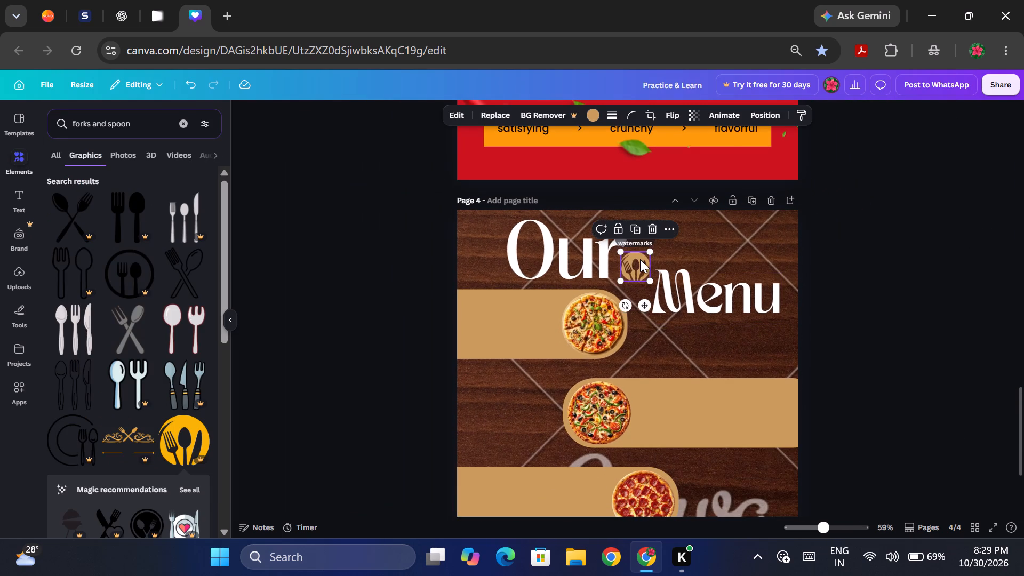
{"action": "key", "text": "Left"}
{"action": "key", "text": "Left"}
{"action": "key", "text": "Down"}
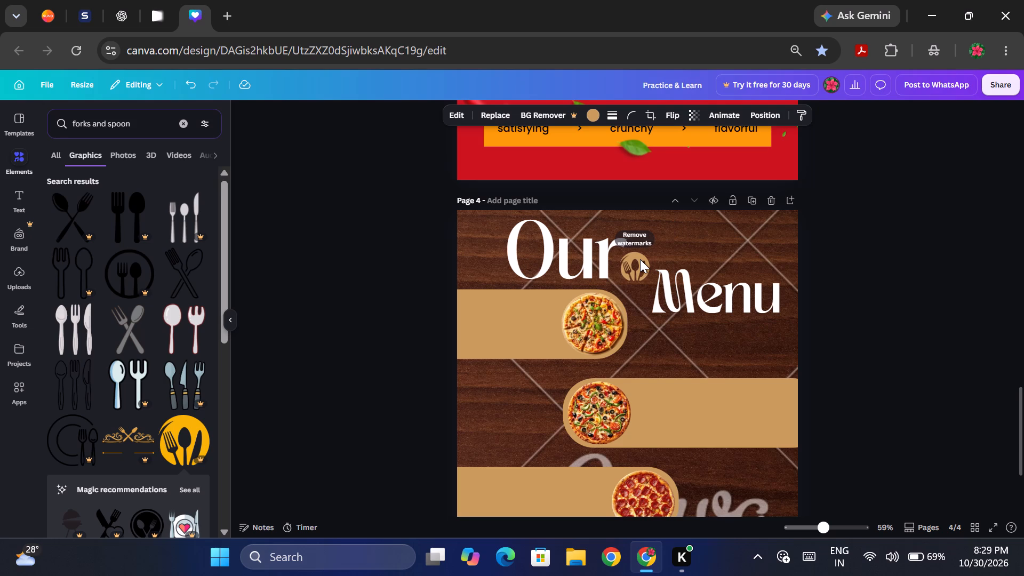
{"action": "key", "text": "Down"}
{"action": "key", "text": "Down"}
{"action": "key", "text": "Down"}
{"action": "key", "text": "Down"}
{"action": "key", "text": "Down"}
{"action": "key", "text": "Down"}
{"action": "key", "text": "Up"}
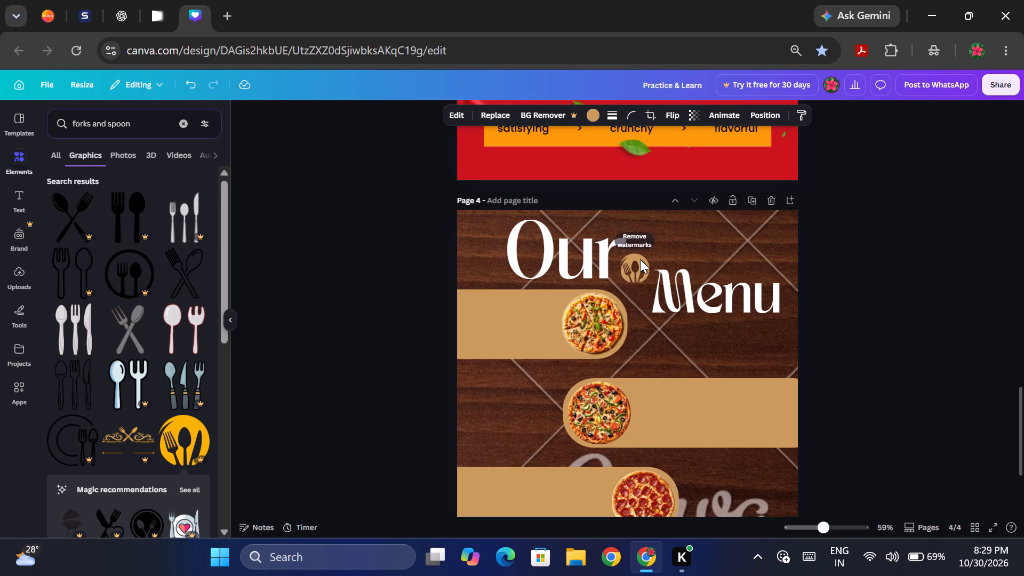
{"action": "key", "text": "Left"}
{"action": "key", "text": "Left"}
{"action": "key", "text": "Left"}
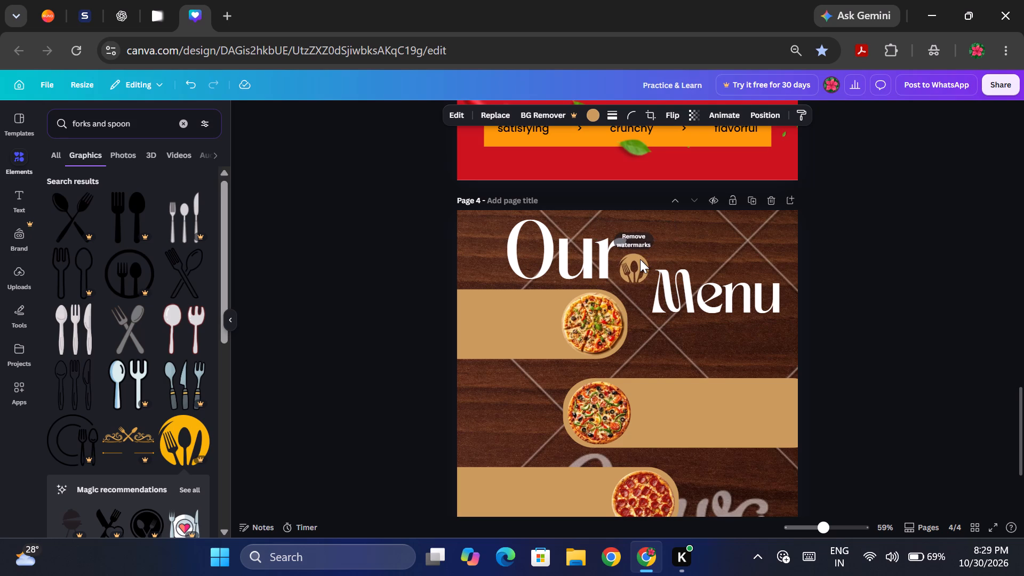
{"action": "key", "text": "Left"}
{"action": "key", "text": "Left"}
{"action": "left_click_drag", "start_coordinate": [906, 278], "coordinate": [898, 278]}
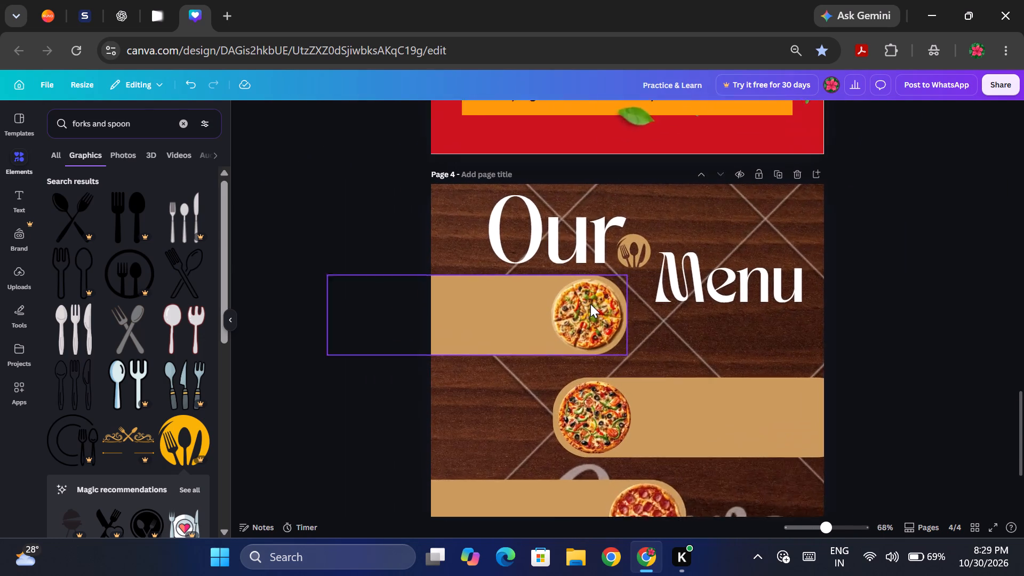
Add a subheading text reading "Chicken Pizza" to page 4.
{"action": "scroll", "coordinate": [590, 304], "scroll_direction": "down", "scroll_amount": 1}
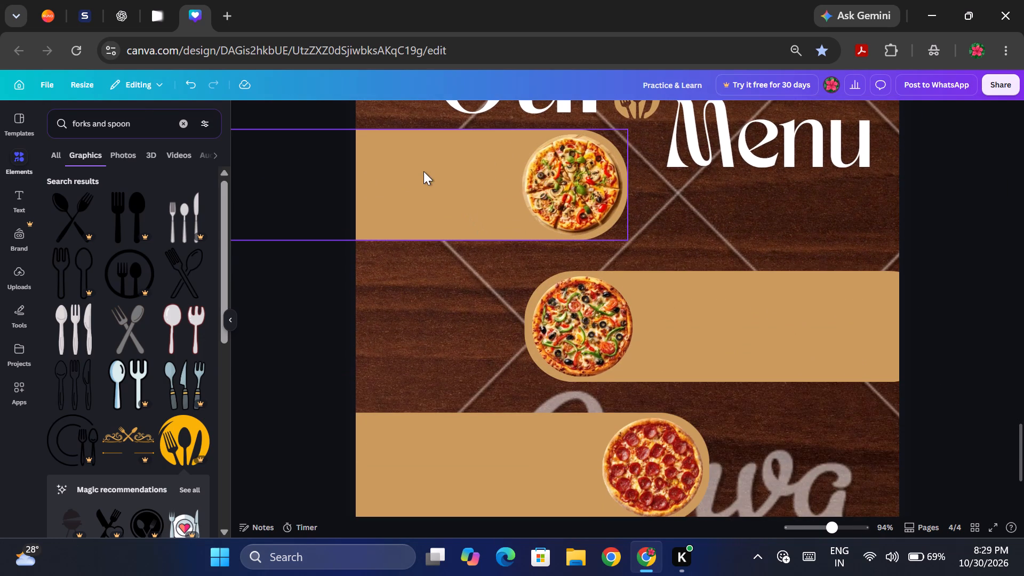
{"action": "left_click", "coordinate": [7, 187]}
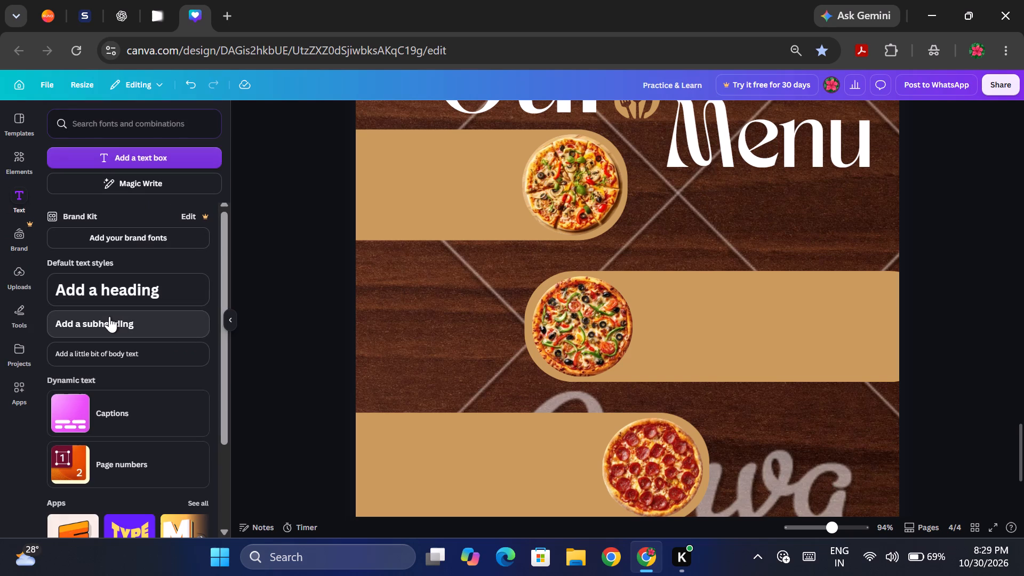
{"action": "left_click", "coordinate": [109, 316]}
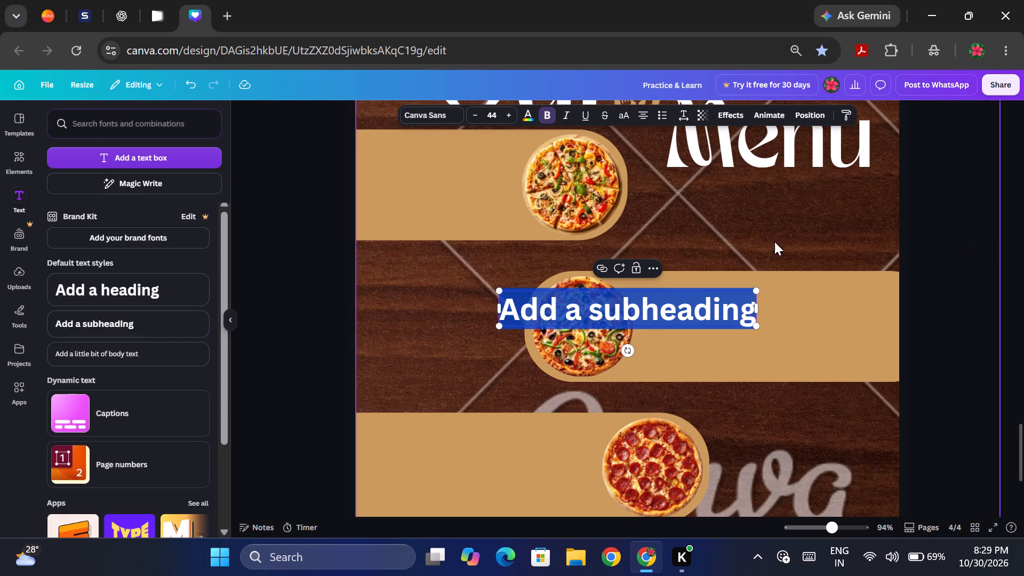
{"action": "key", "text": "shift+c"}
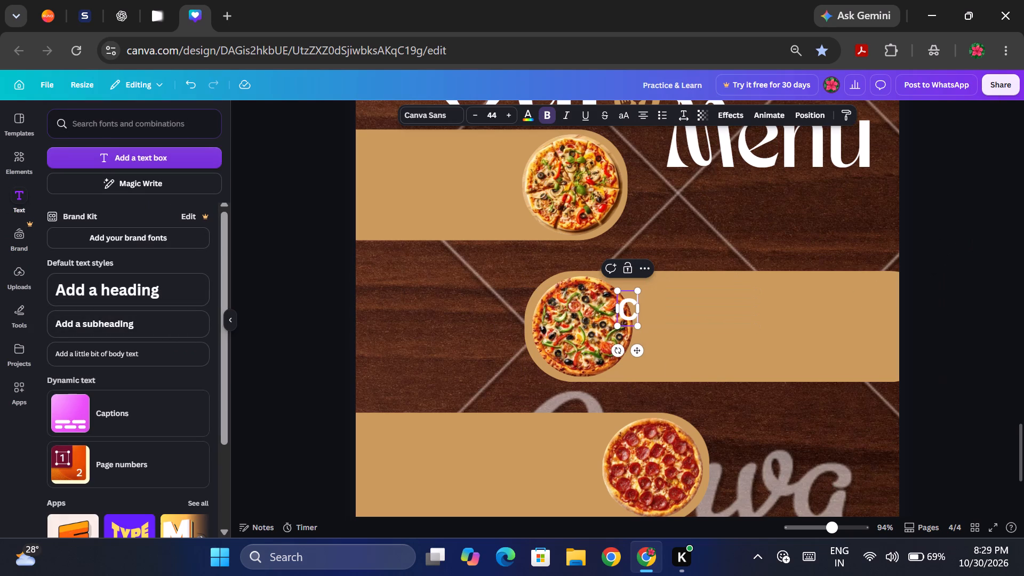
{"action": "key", "text": "h"}
{"action": "type", "text": "ic"}
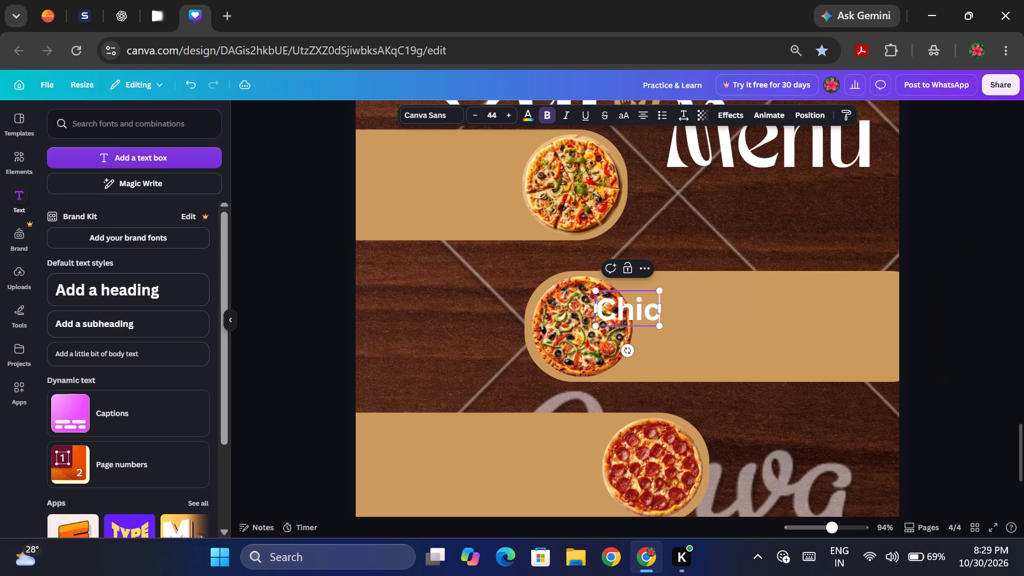
{"action": "key", "text": "k"}
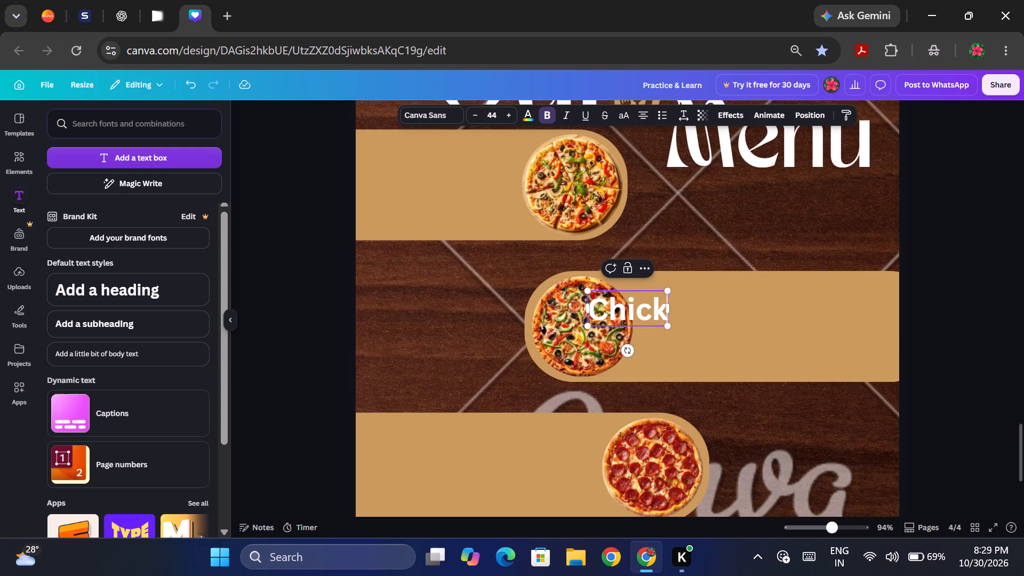
{"action": "type", "text": "en"}
{"action": "key", "text": "space"}
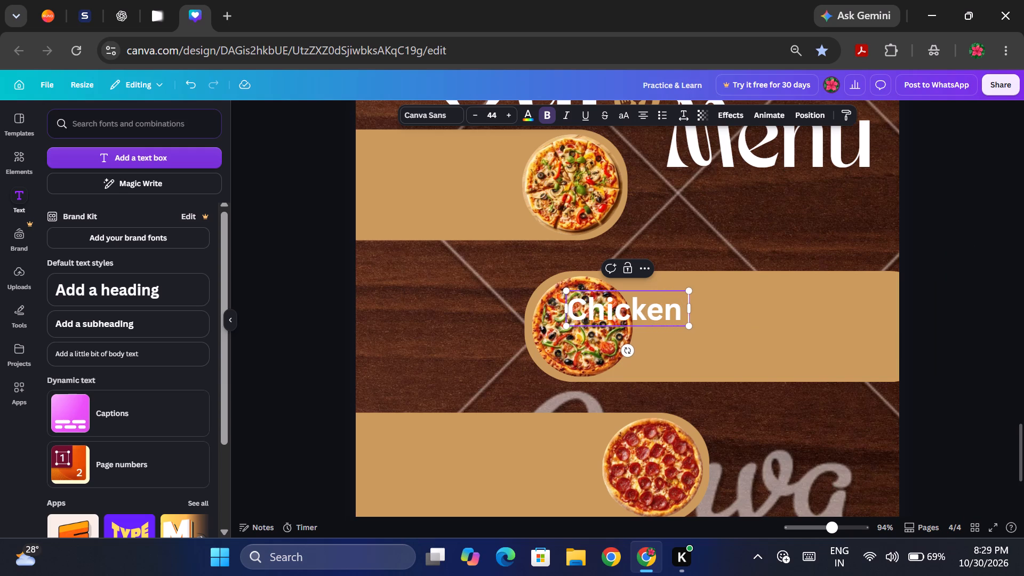
{"action": "key", "text": "shift+p"}
{"action": "key", "text": "i"}
{"action": "type", "text": "zza"}
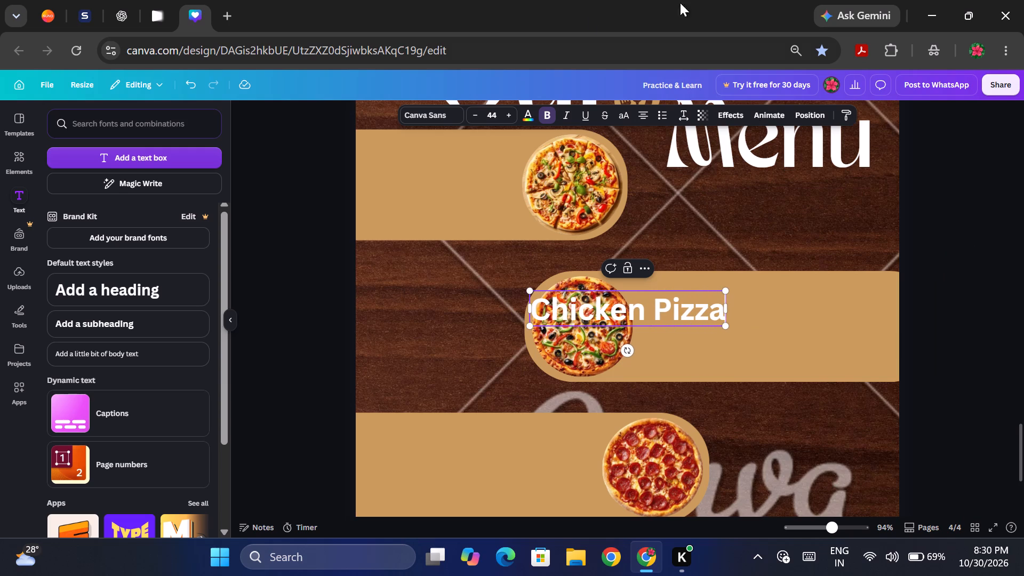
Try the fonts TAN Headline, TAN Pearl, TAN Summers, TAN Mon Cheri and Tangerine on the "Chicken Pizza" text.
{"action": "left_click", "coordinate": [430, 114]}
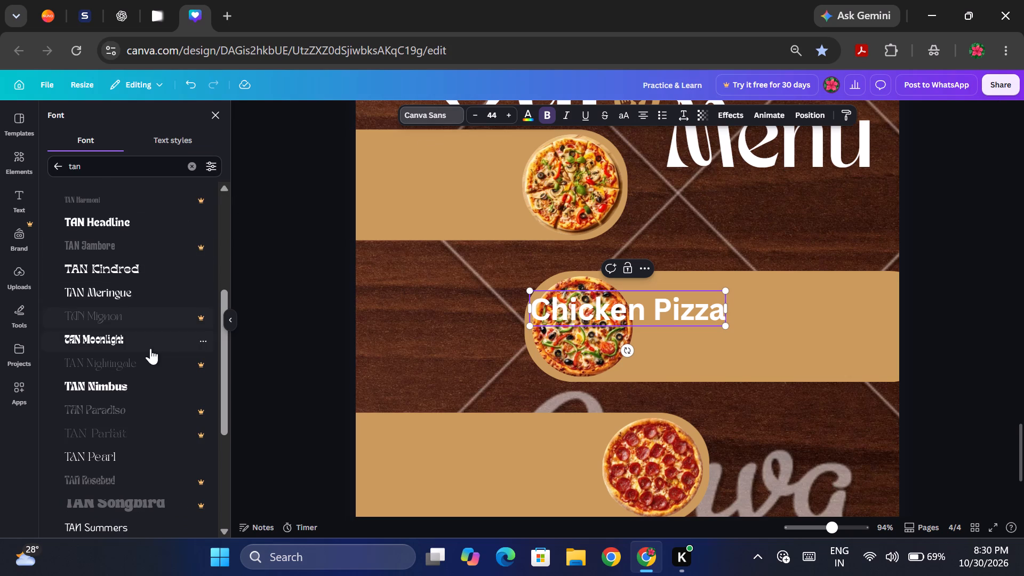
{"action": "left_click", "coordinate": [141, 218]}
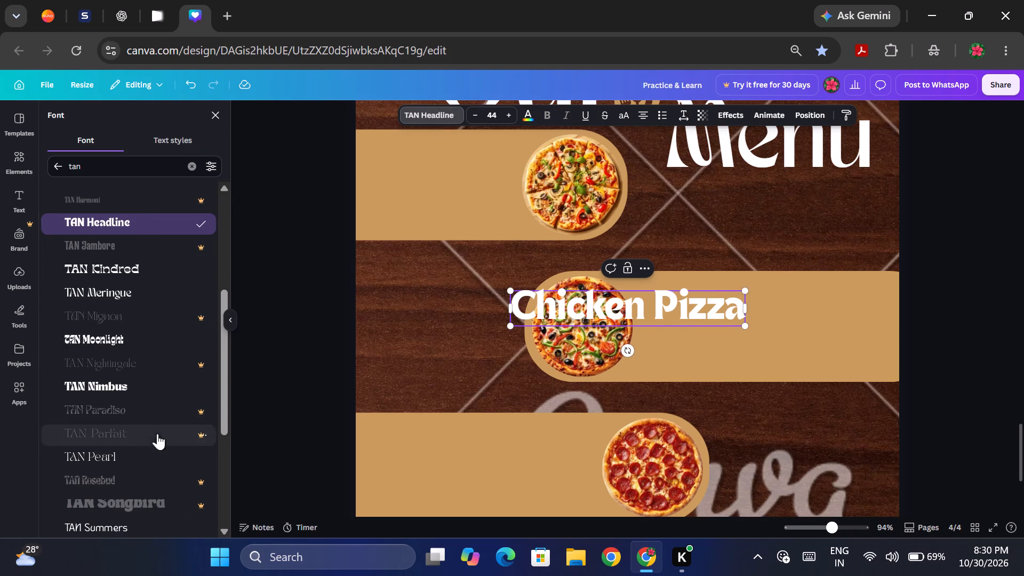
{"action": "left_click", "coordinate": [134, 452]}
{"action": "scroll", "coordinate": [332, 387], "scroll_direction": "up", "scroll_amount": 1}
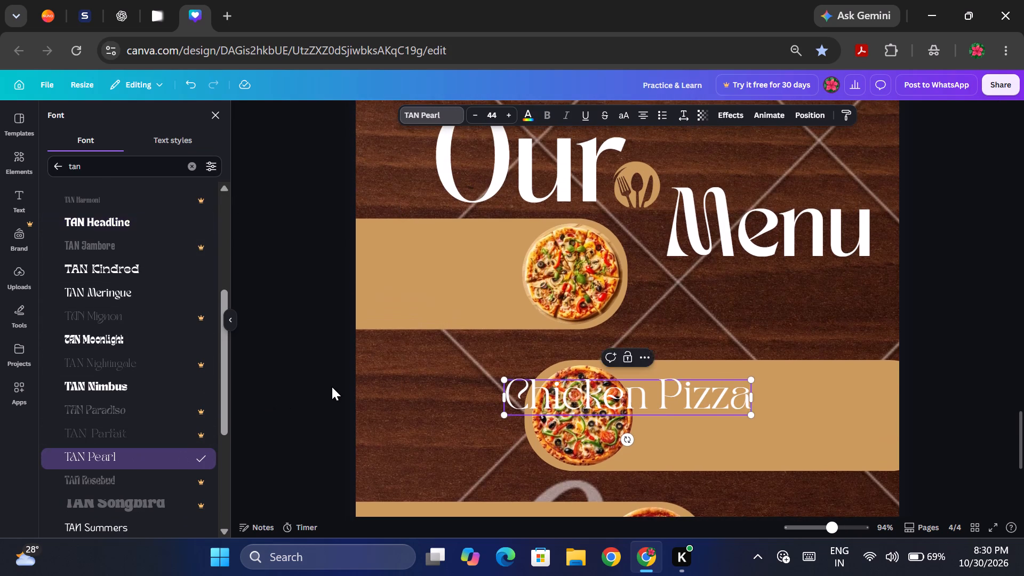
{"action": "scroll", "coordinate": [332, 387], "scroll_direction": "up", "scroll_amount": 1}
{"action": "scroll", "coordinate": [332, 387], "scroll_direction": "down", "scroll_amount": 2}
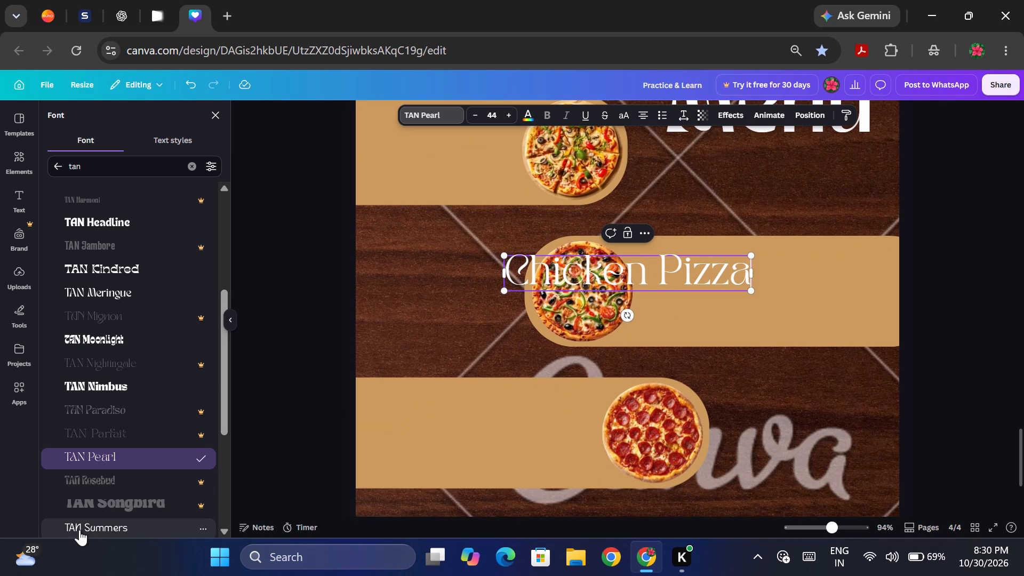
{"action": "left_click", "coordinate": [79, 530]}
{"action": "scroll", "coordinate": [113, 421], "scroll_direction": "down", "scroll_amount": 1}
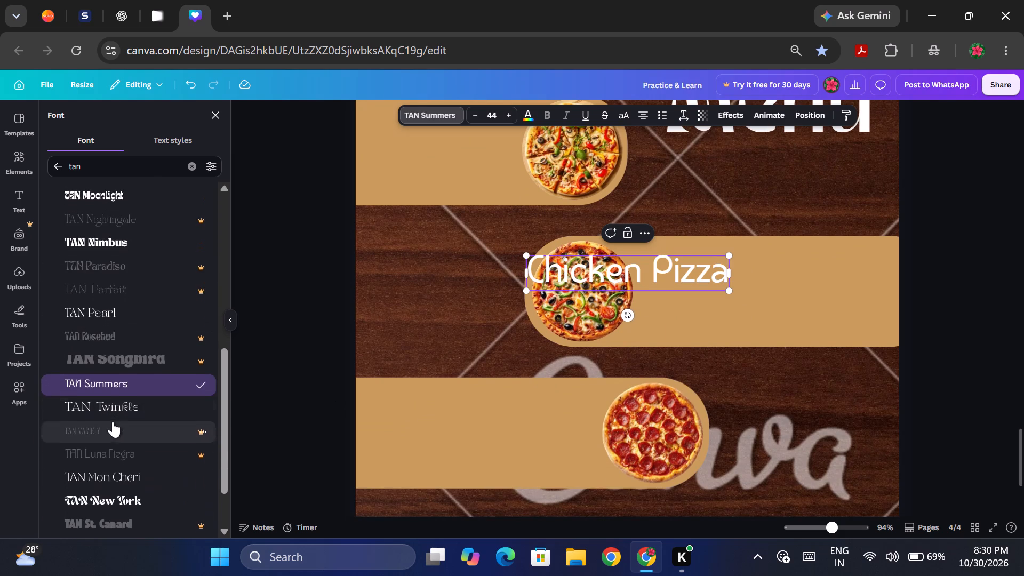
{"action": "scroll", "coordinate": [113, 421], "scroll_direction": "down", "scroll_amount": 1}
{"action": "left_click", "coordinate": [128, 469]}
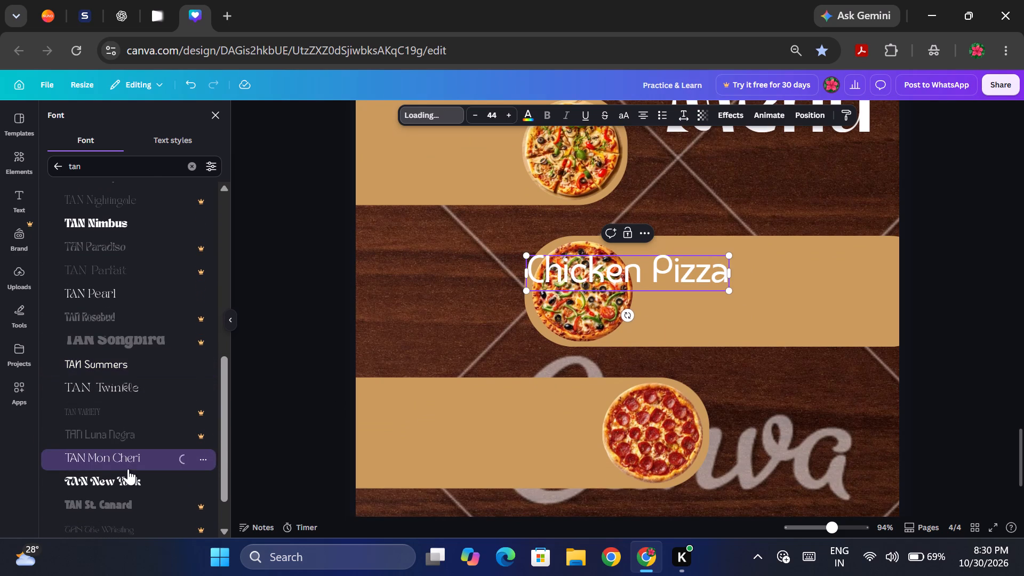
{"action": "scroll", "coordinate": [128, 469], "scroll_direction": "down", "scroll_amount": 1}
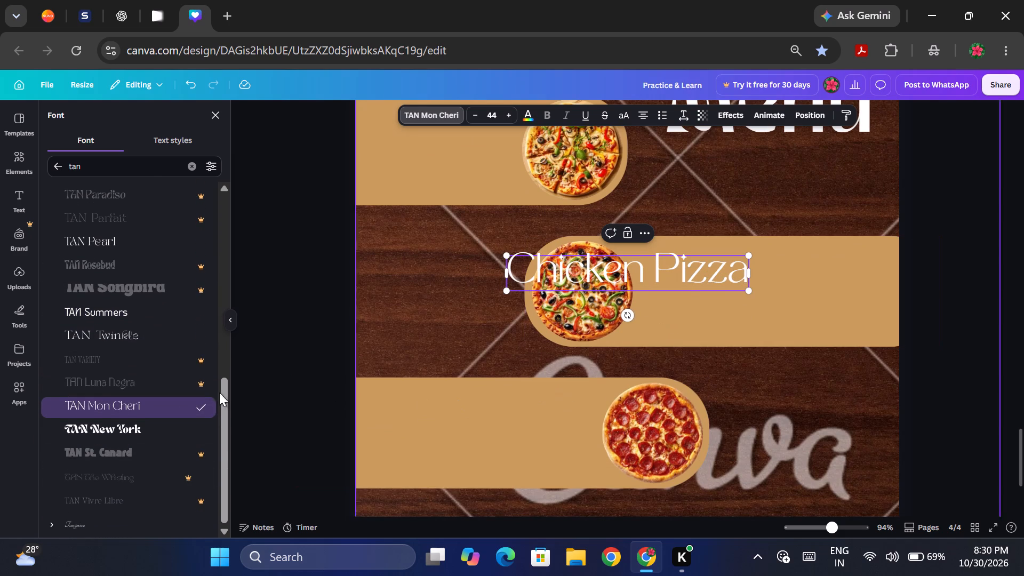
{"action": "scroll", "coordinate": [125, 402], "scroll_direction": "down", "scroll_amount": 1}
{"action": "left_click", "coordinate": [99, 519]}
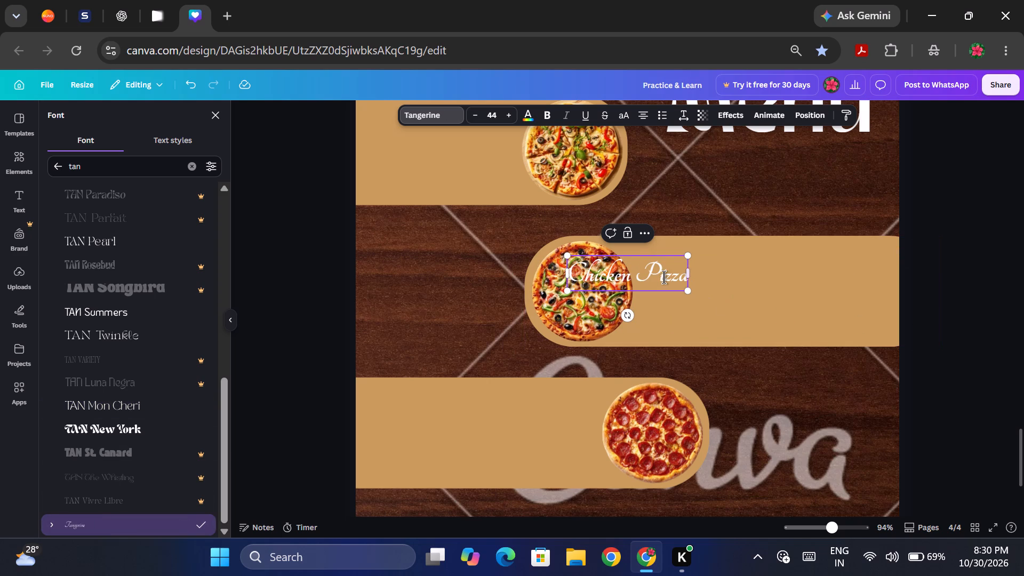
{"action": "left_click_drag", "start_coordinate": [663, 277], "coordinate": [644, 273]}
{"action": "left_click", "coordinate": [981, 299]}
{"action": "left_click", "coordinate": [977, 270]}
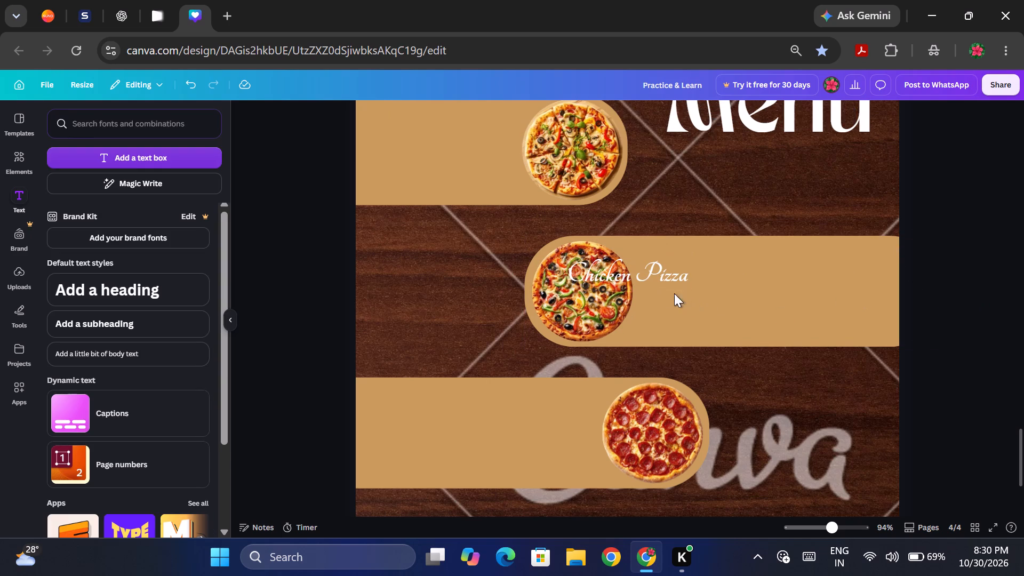
Move the "Chicken Pizza" text onto the first tan bar, beside its pizza image.
{"action": "left_click_drag", "start_coordinate": [655, 277], "coordinate": [449, 149]}
{"action": "scroll", "coordinate": [449, 156], "scroll_direction": "up", "scroll_amount": 1}
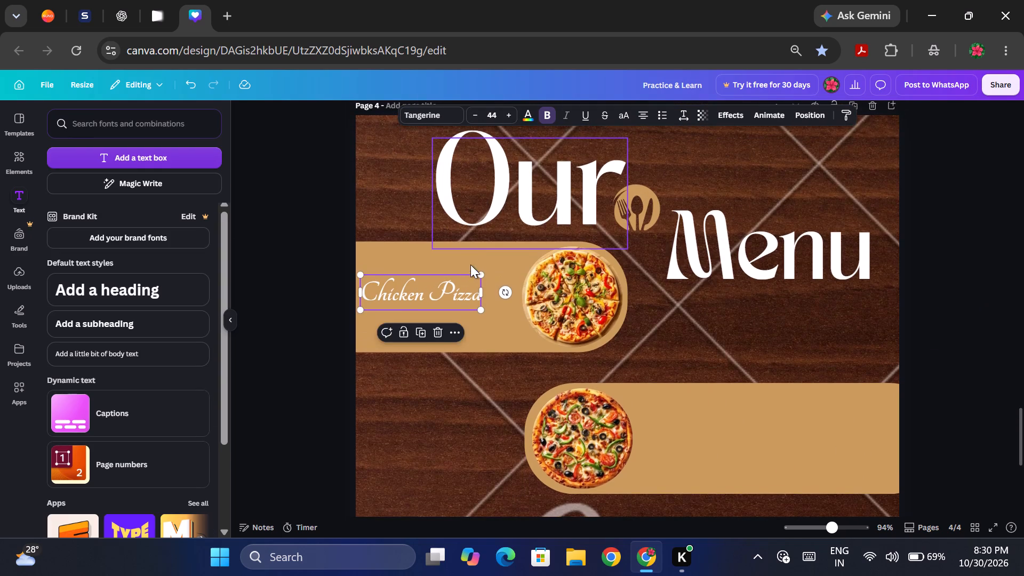
{"action": "left_click", "coordinate": [306, 412]}
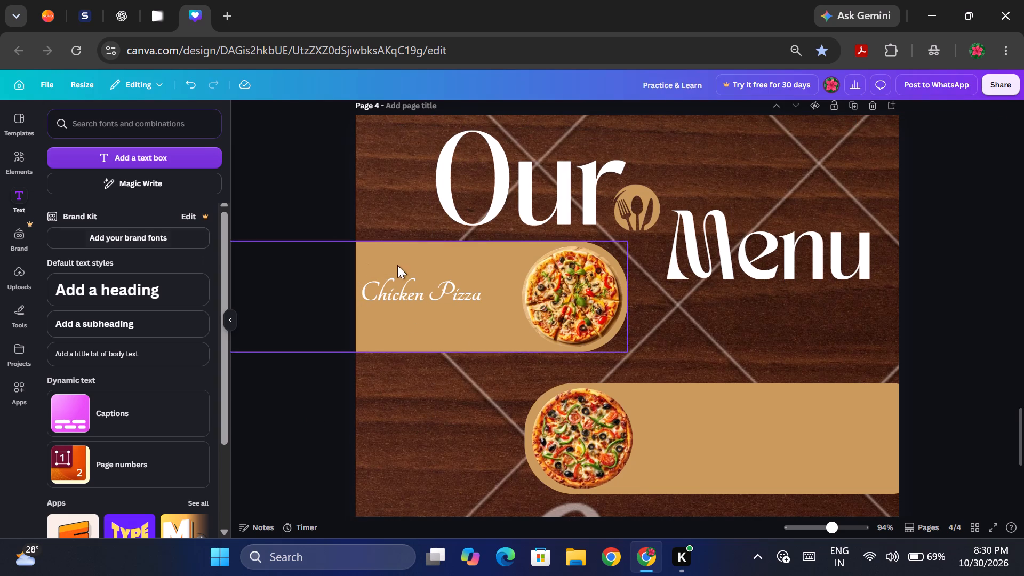
Try the document fonts Alpha, Anton and Oswald on the "Chicken Pizza" text, and set it in Poppins.
{"action": "left_click", "coordinate": [428, 279]}
{"action": "left_click", "coordinate": [404, 113]}
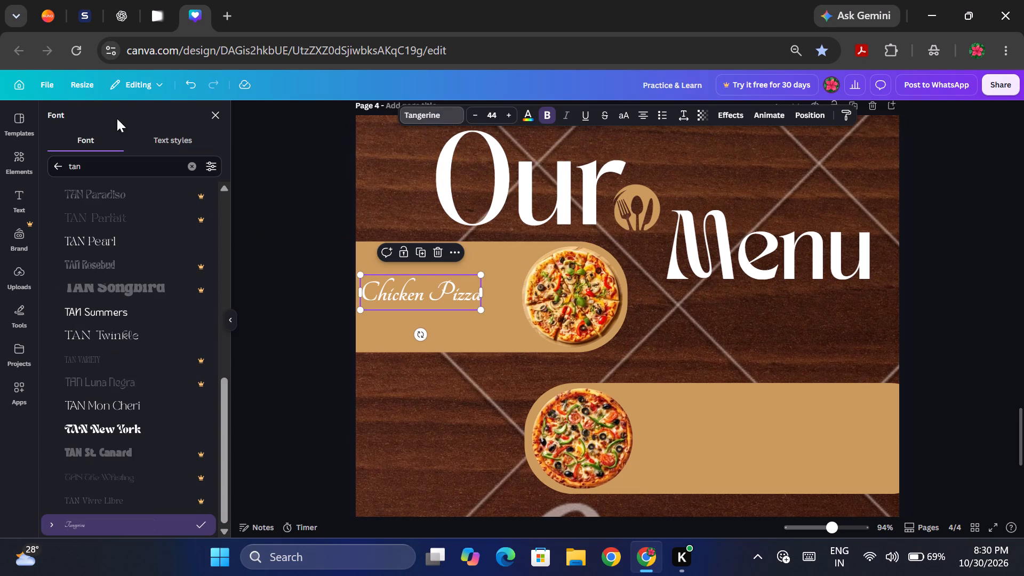
{"action": "left_click", "coordinate": [56, 159]}
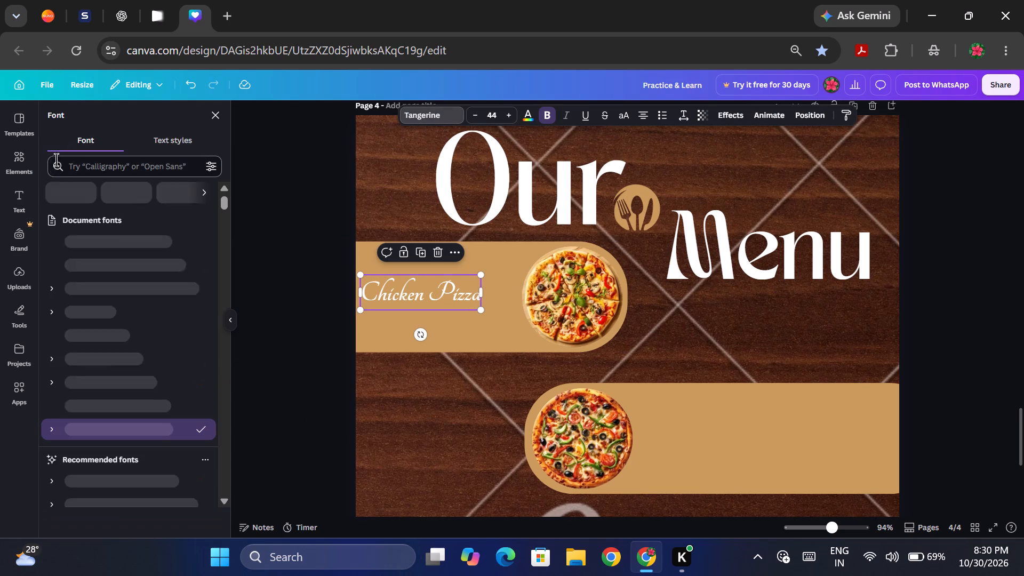
{"action": "left_click", "coordinate": [112, 242]}
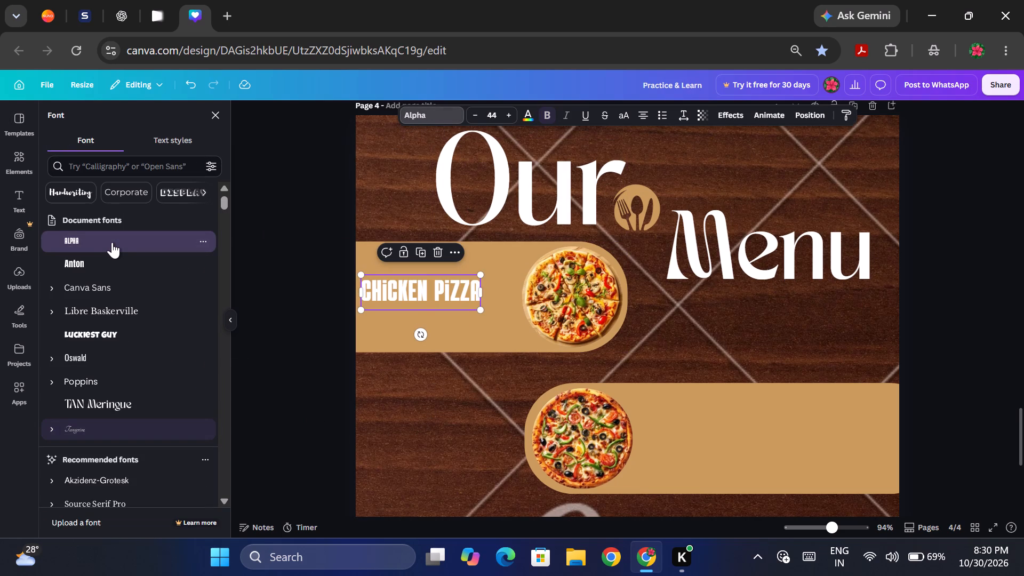
{"action": "left_click", "coordinate": [99, 257]}
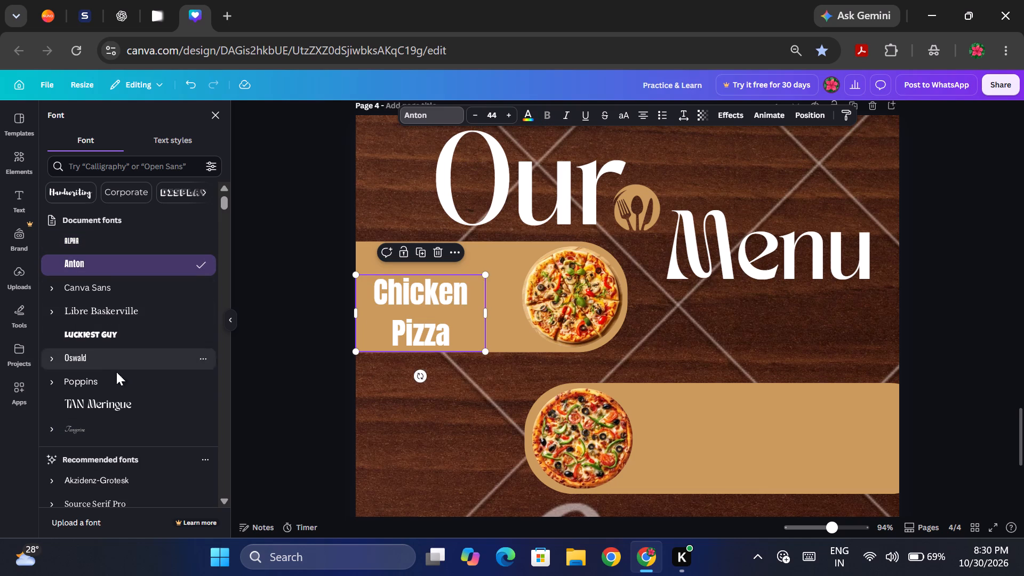
{"action": "left_click", "coordinate": [114, 375]}
{"action": "left_click", "coordinate": [113, 356]}
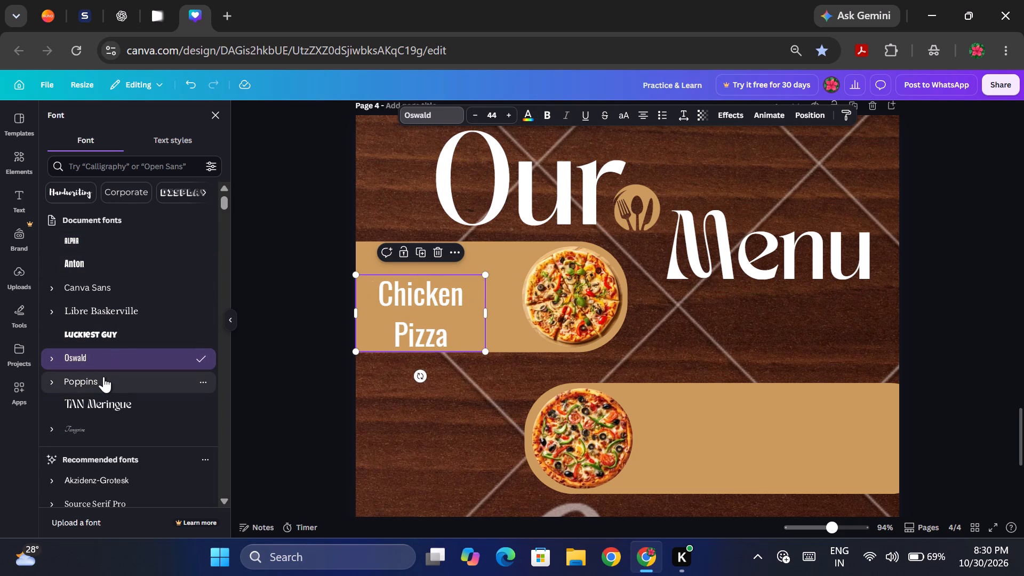
{"action": "left_click", "coordinate": [103, 377]}
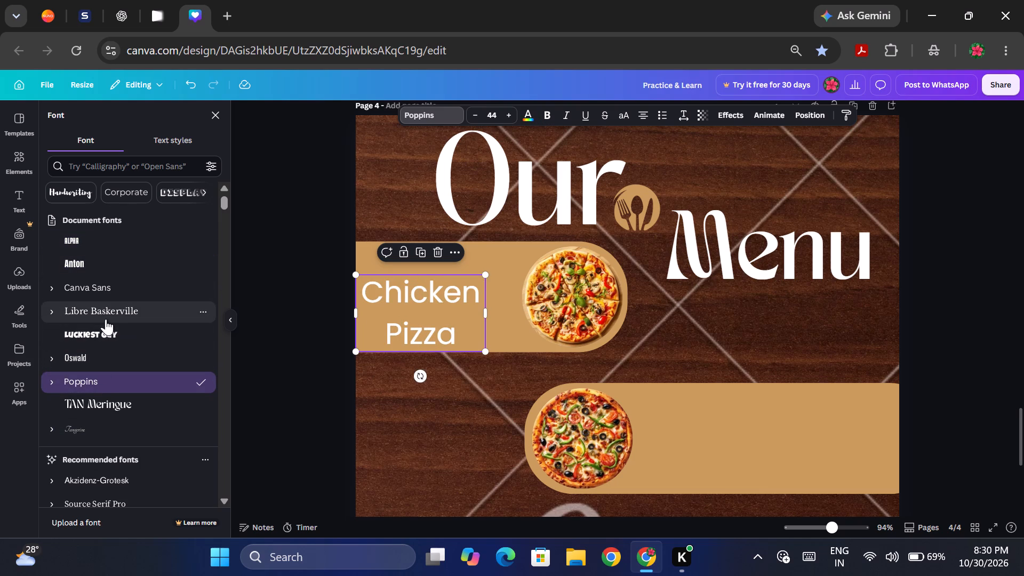
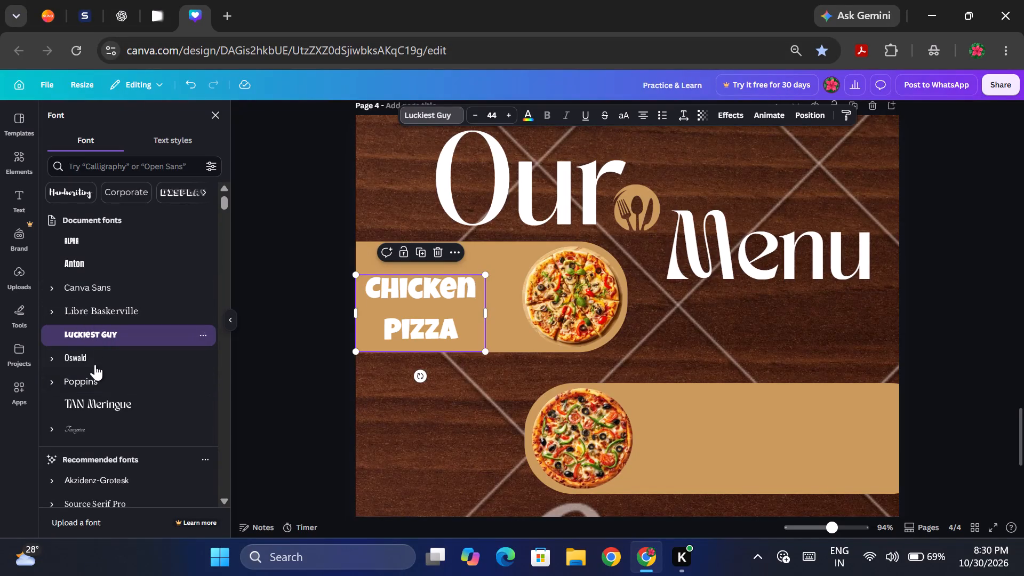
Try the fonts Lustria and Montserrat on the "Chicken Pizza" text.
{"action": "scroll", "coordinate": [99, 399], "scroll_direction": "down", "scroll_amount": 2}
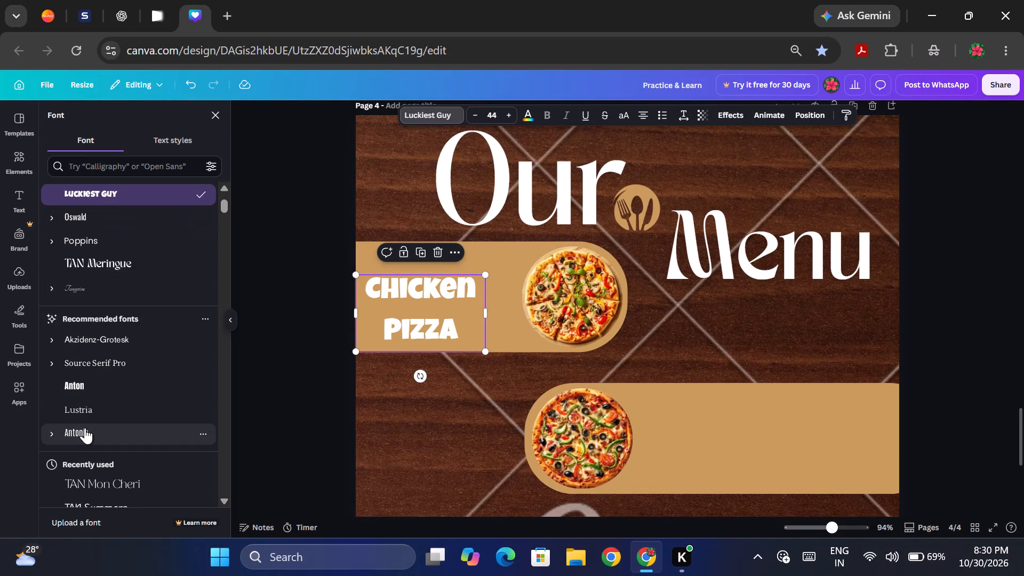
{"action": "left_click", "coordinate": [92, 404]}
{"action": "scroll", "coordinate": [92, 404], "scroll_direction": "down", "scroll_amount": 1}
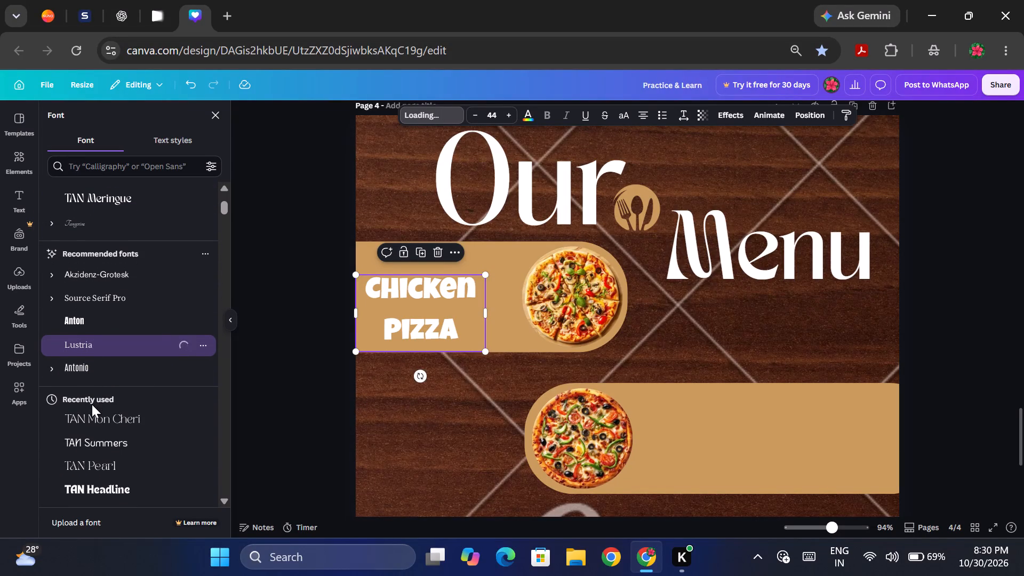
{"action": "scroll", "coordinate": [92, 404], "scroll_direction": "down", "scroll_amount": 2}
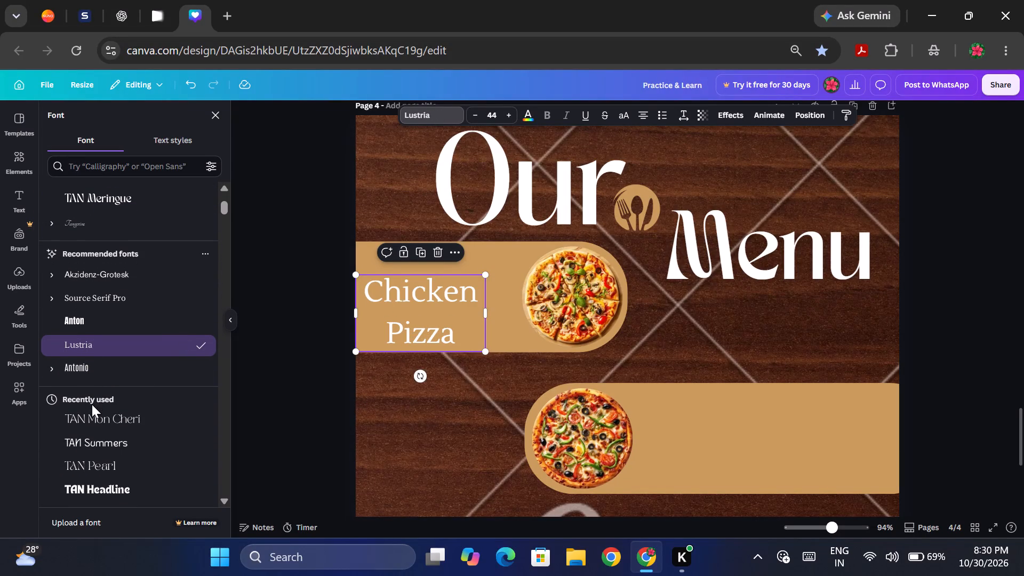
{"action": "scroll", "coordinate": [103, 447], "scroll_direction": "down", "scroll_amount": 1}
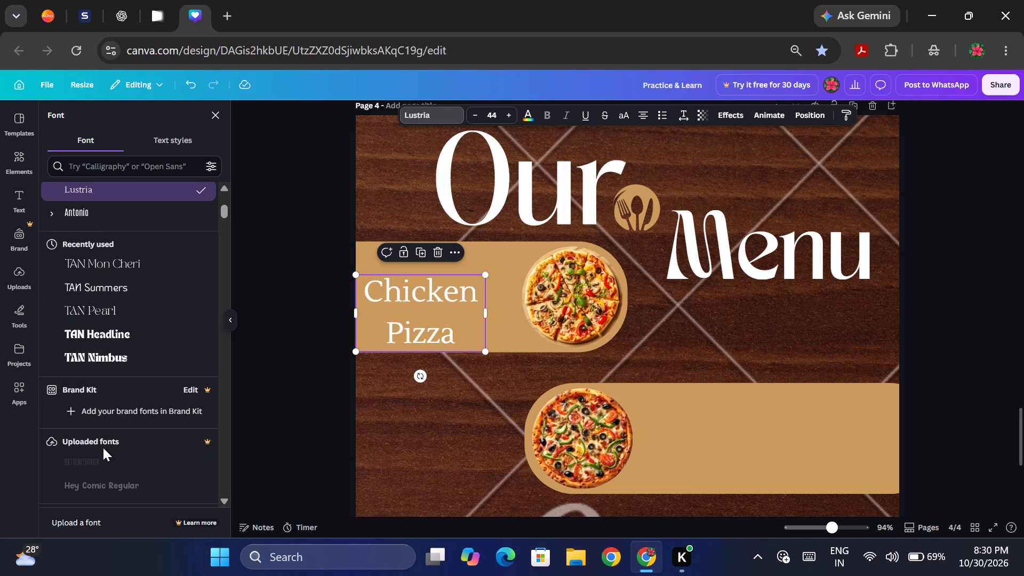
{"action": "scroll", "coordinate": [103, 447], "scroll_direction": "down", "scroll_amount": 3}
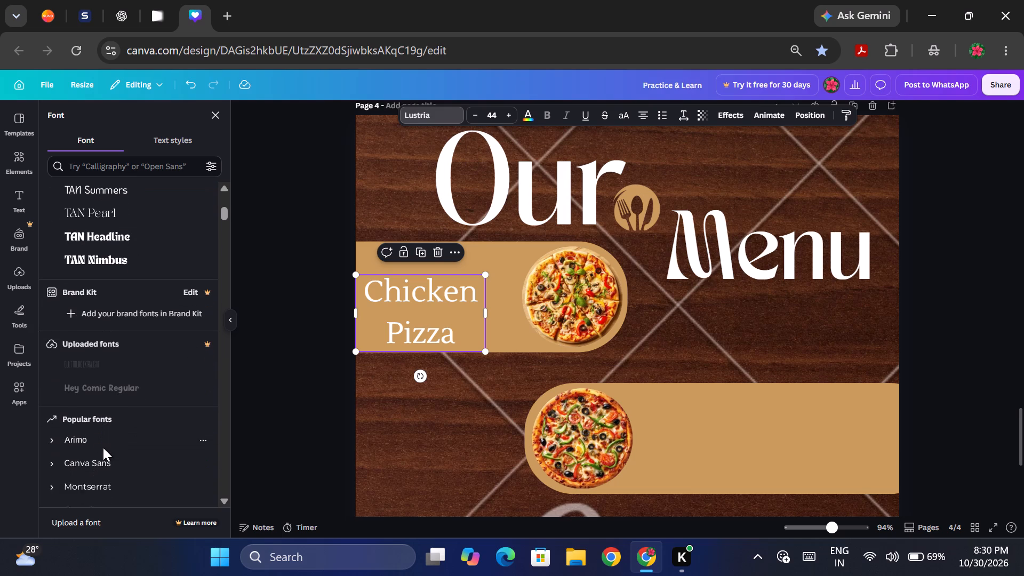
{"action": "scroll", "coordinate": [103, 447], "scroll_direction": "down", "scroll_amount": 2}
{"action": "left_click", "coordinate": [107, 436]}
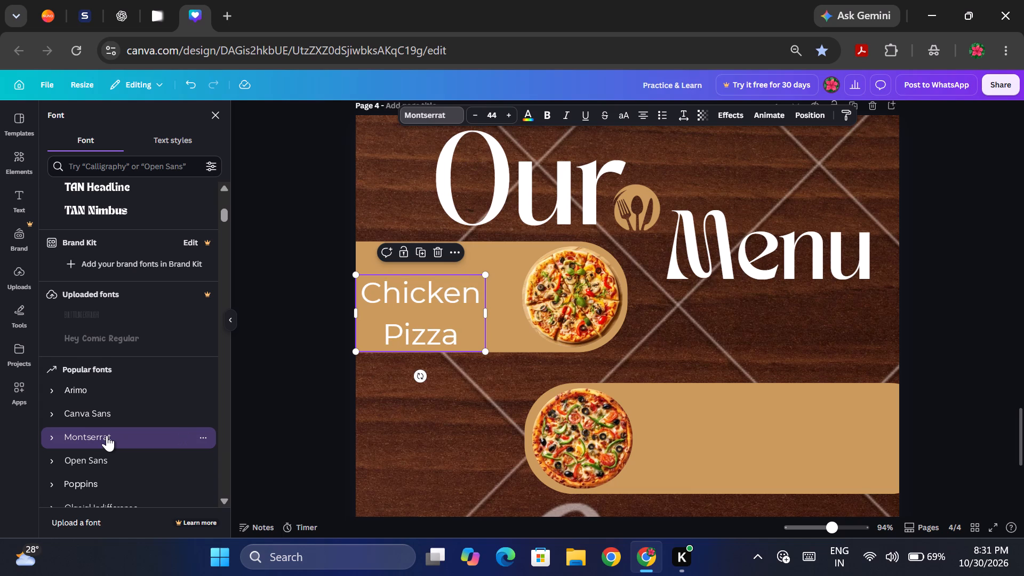
Set the "Chicken Pizza" text in the document font Tangerine and show that font's available styles.
{"action": "scroll", "coordinate": [172, 327], "scroll_direction": "up", "scroll_amount": 1}
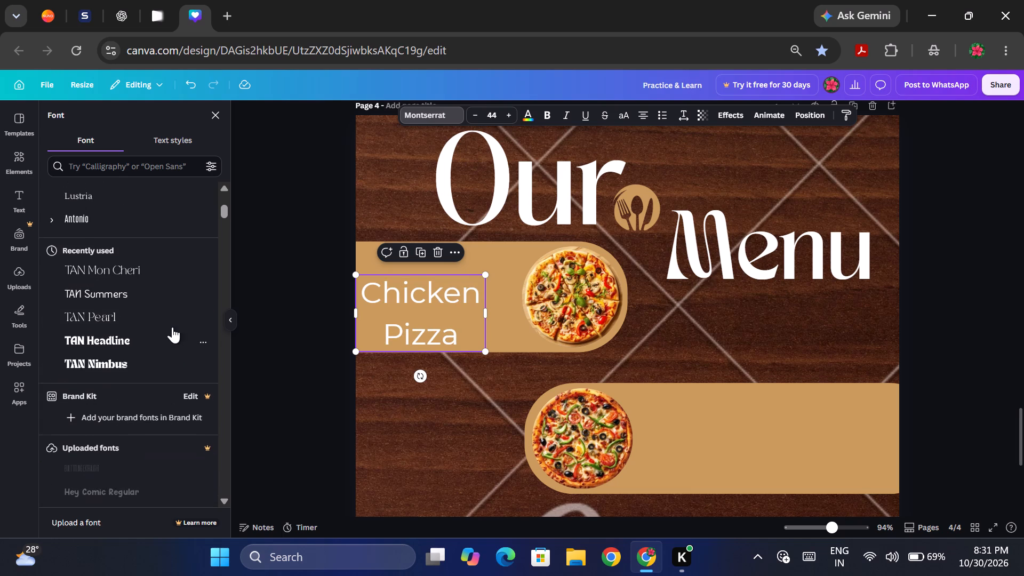
{"action": "scroll", "coordinate": [172, 327], "scroll_direction": "up", "scroll_amount": 1}
{"action": "scroll", "coordinate": [128, 202], "scroll_direction": "up", "scroll_amount": 7}
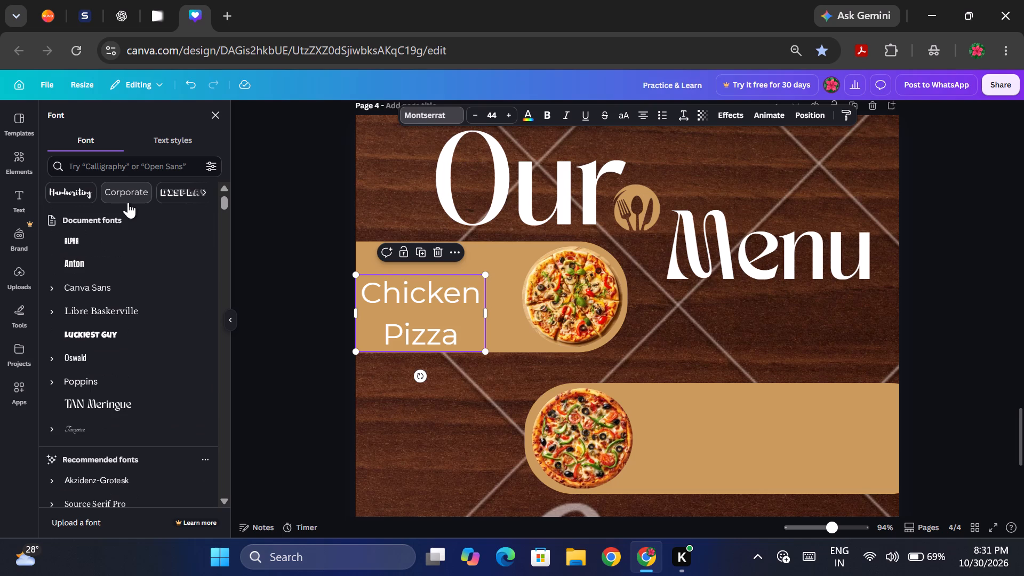
{"action": "left_click", "coordinate": [98, 429]}
{"action": "left_click", "coordinate": [53, 429]}
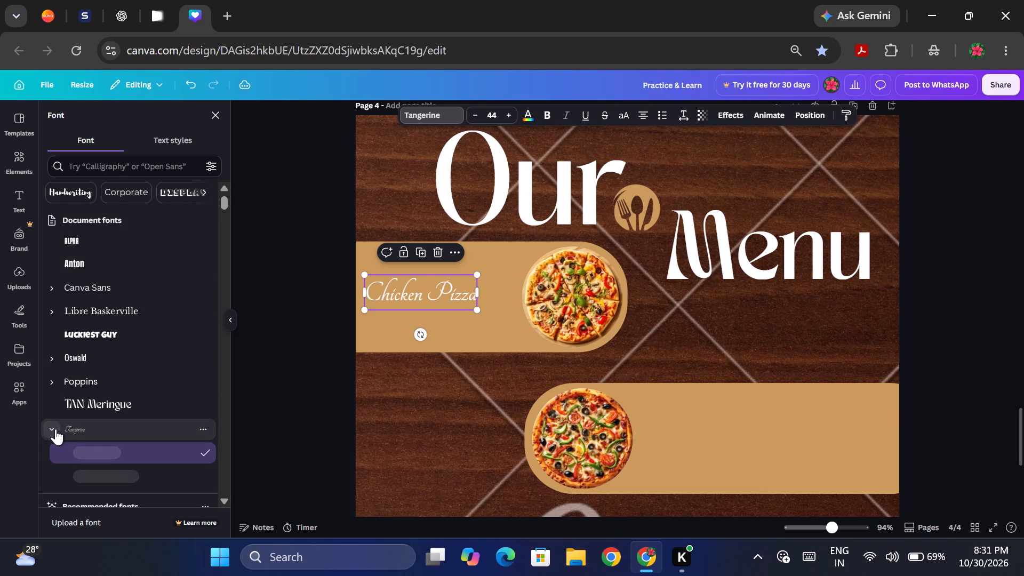
{"action": "scroll", "coordinate": [118, 470], "scroll_direction": "down", "scroll_amount": 1}
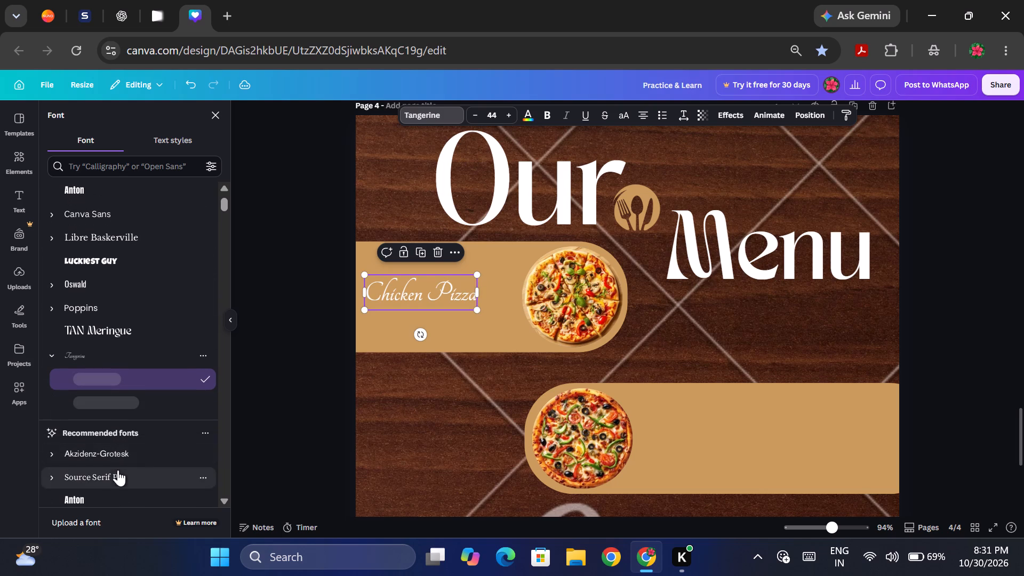
Move the "Chicken Pizza" text to the upper part of the first tan bar, closer to its pizza image.
{"action": "left_click_drag", "start_coordinate": [434, 292], "coordinate": [453, 277]}
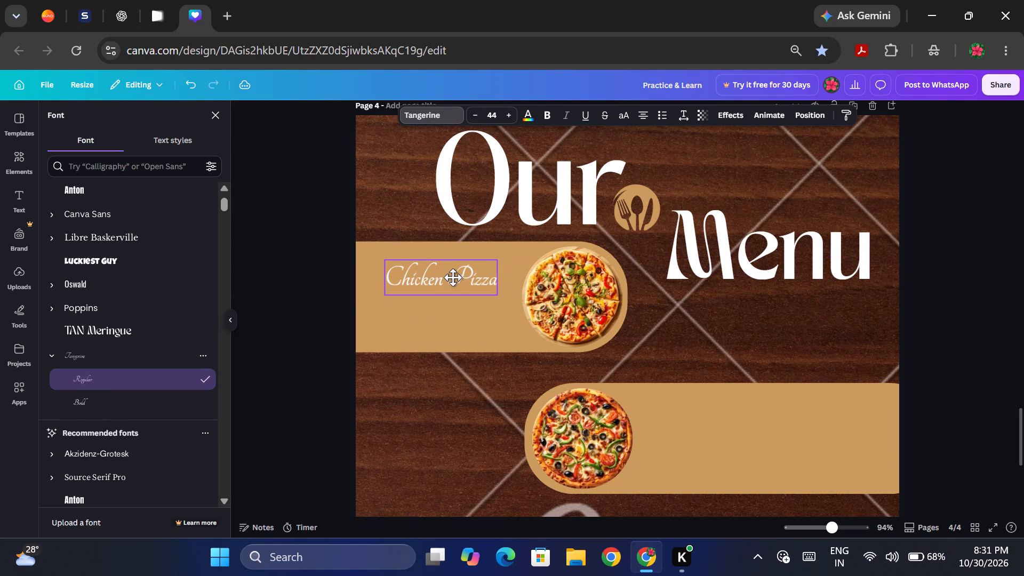
{"action": "left_click_drag", "start_coordinate": [453, 277], "coordinate": [459, 277]}
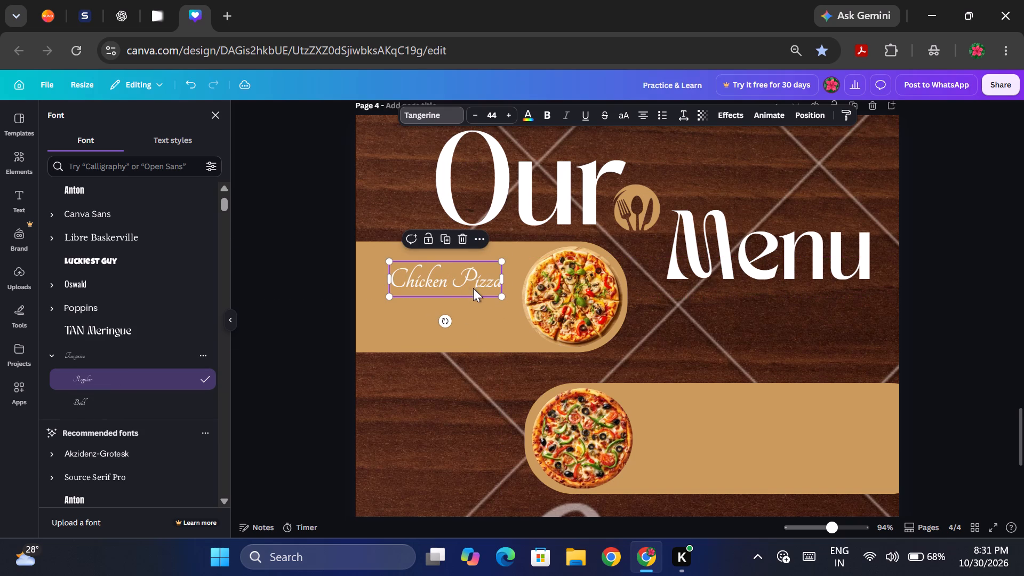
{"action": "left_click", "coordinate": [275, 441]}
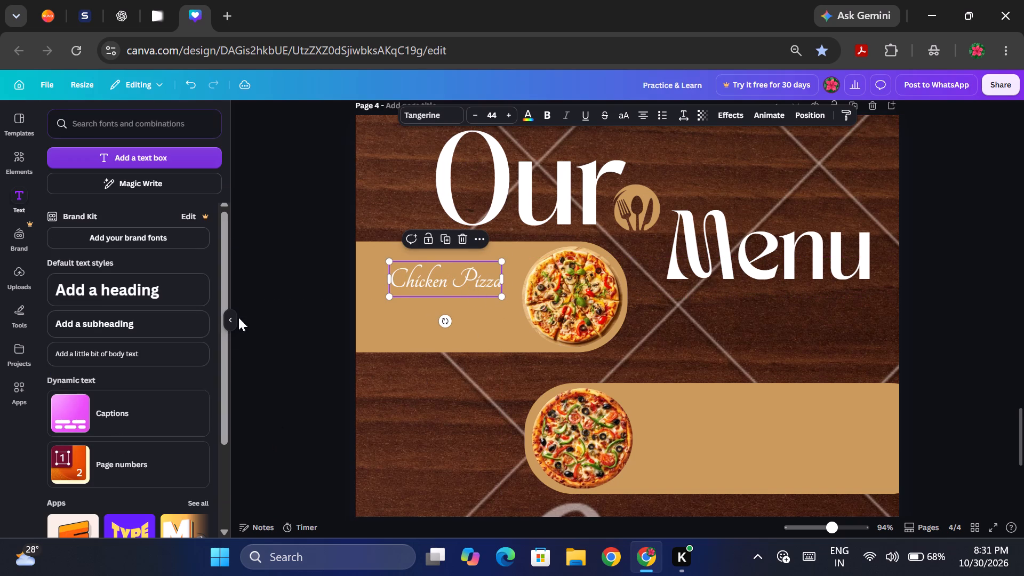
{"action": "left_click", "coordinate": [280, 390]}
Apply the Bold style of Tangerine to the "Chicken Pizza" text.
{"action": "left_click", "coordinate": [453, 266]}
{"action": "double_click", "coordinate": [443, 118]}
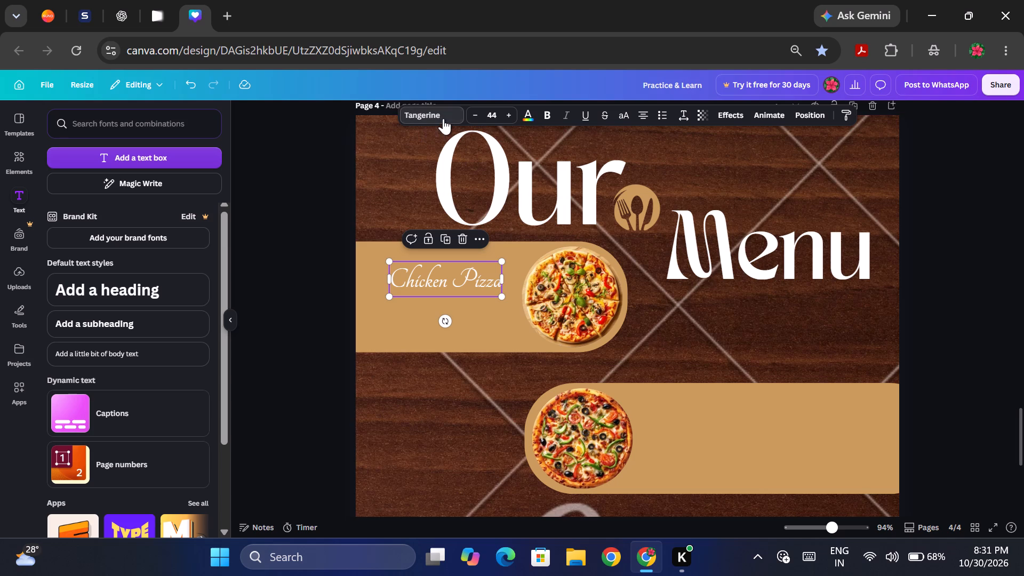
{"action": "left_click", "coordinate": [447, 114]}
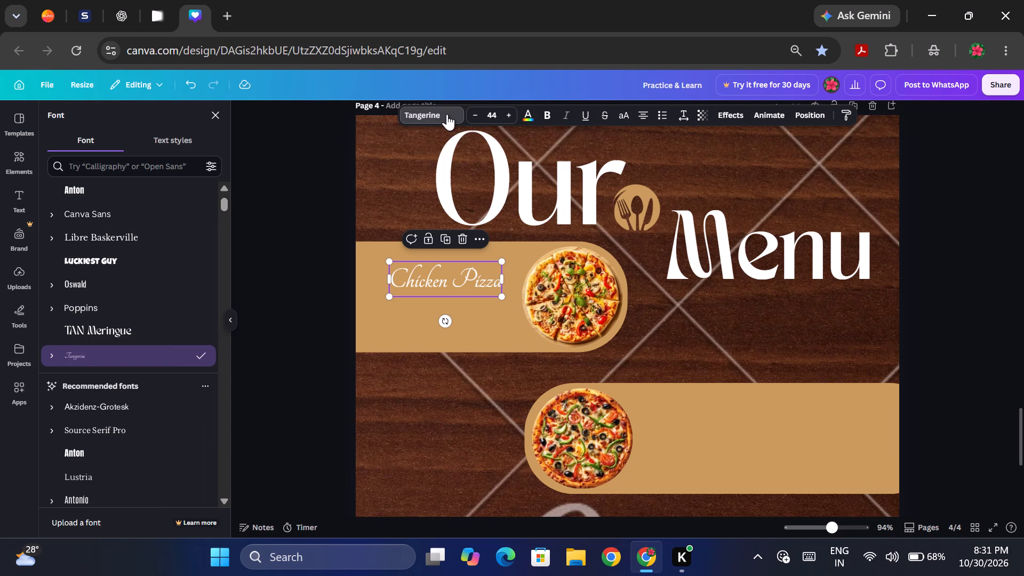
{"action": "left_click", "coordinate": [56, 356]}
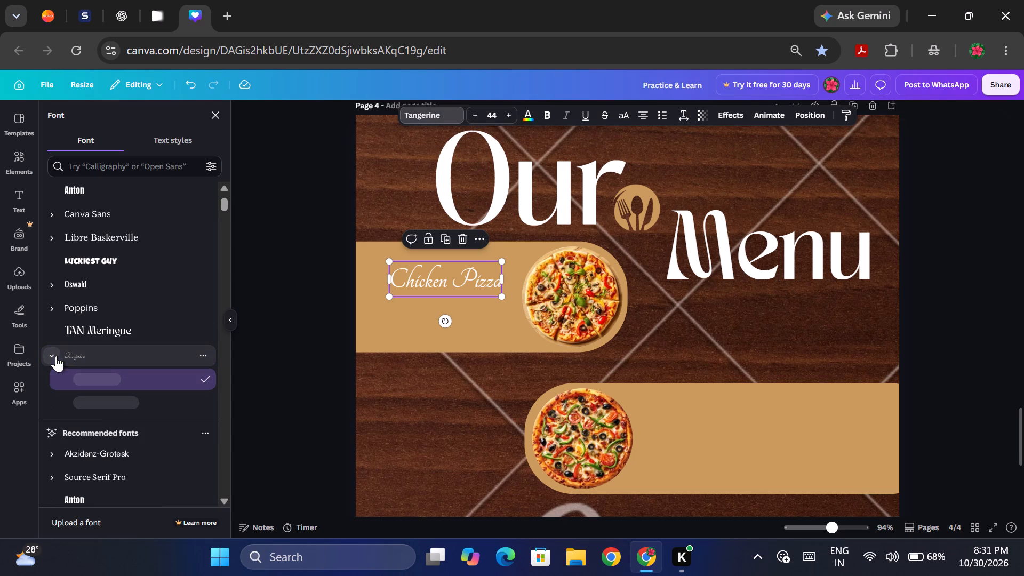
{"action": "left_click", "coordinate": [127, 406]}
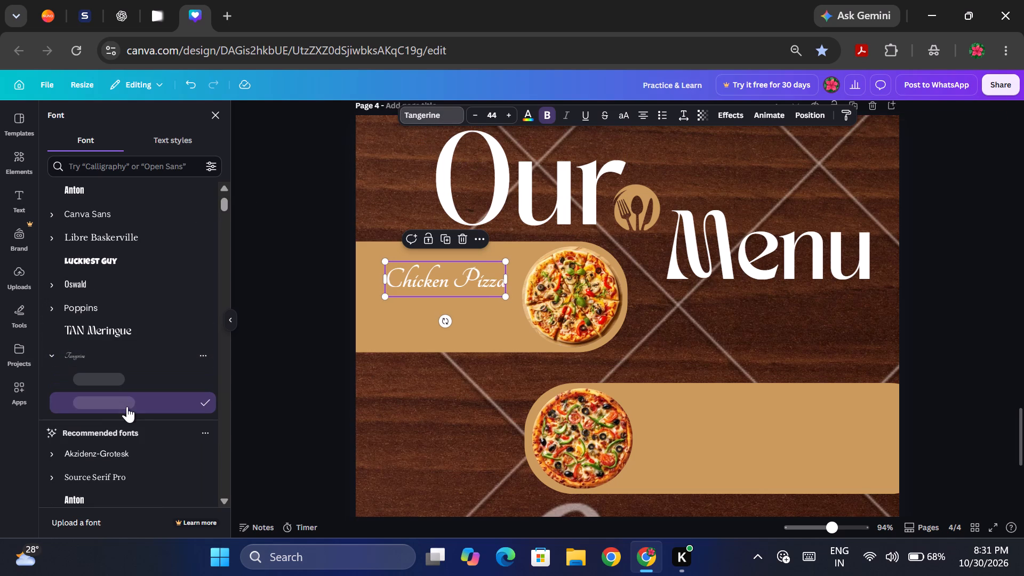
{"action": "left_click", "coordinate": [323, 391]}
{"action": "left_click", "coordinate": [323, 391]}
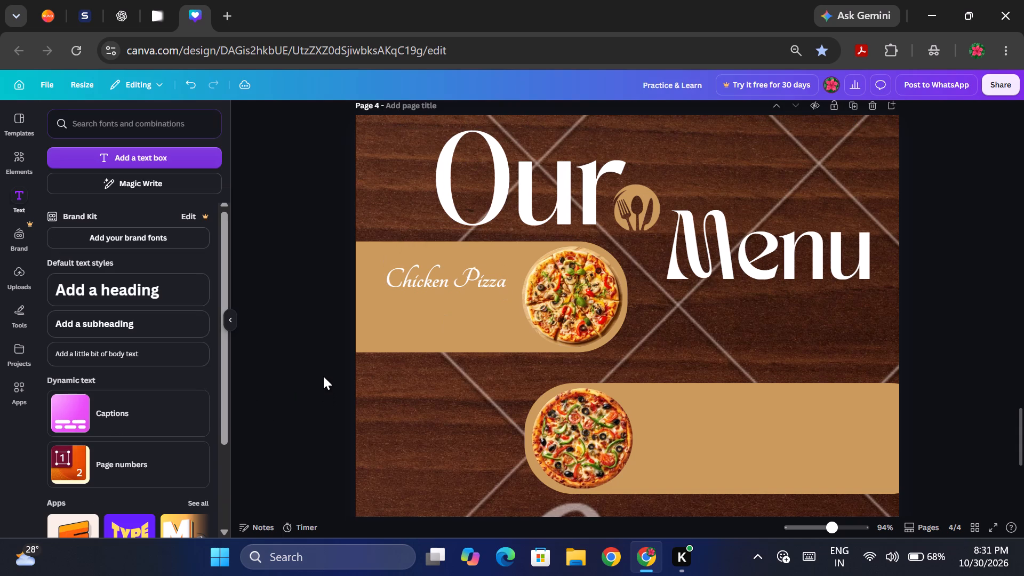
Duplicate the "Chicken Pizza" text, place the copy below it on the first tan bar, and change its wording to "45$".
{"action": "left_click", "coordinate": [481, 274]}
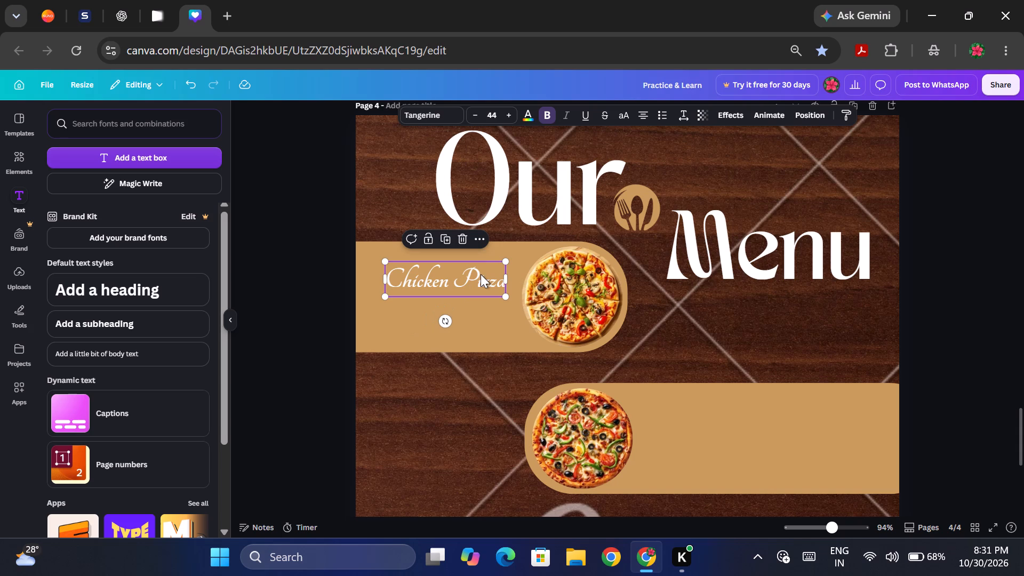
{"action": "key", "text": "ctrl+d"}
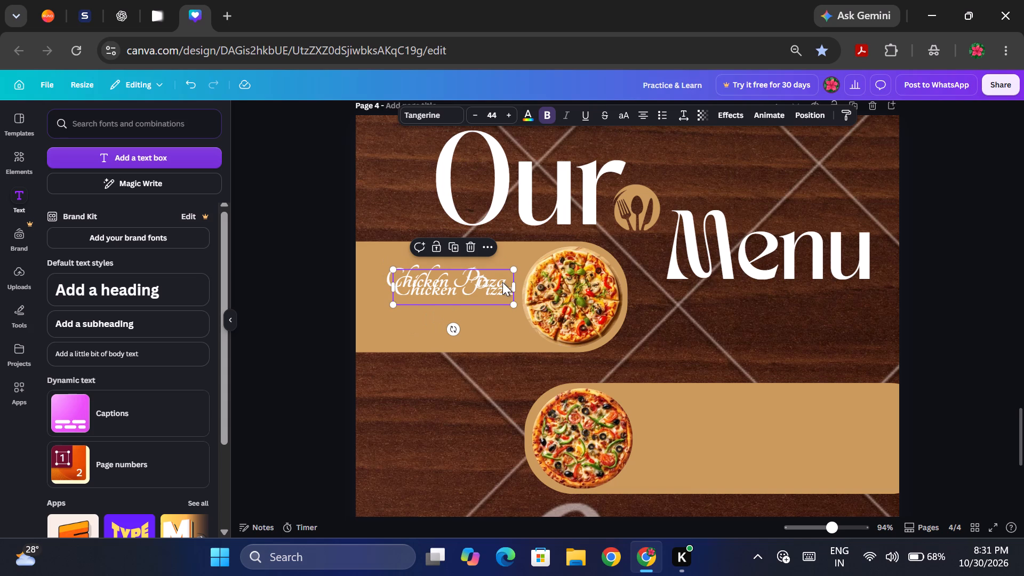
{"action": "left_click_drag", "start_coordinate": [505, 285], "coordinate": [490, 334]}
{"action": "double_click", "coordinate": [490, 337]}
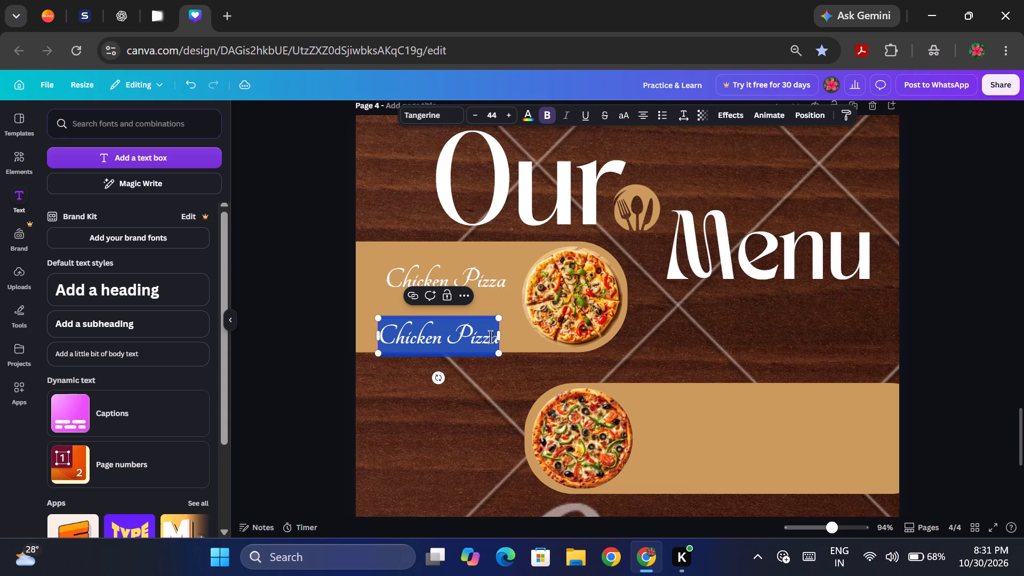
{"action": "key", "text": "4"}
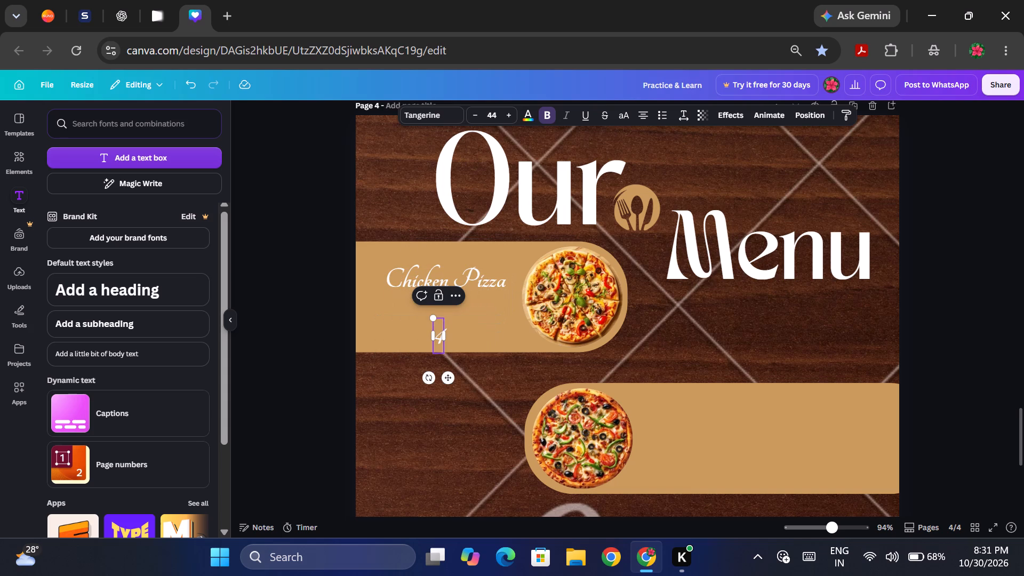
{"action": "key", "text": "5"}
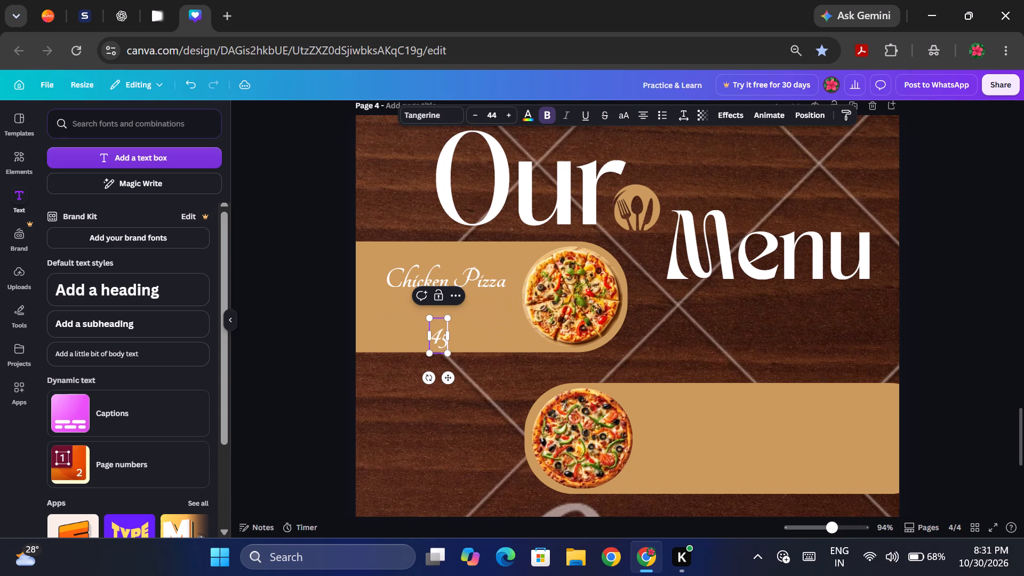
{"action": "key", "text": "shift+dollar"}
{"action": "left_click", "coordinate": [1023, 332]}
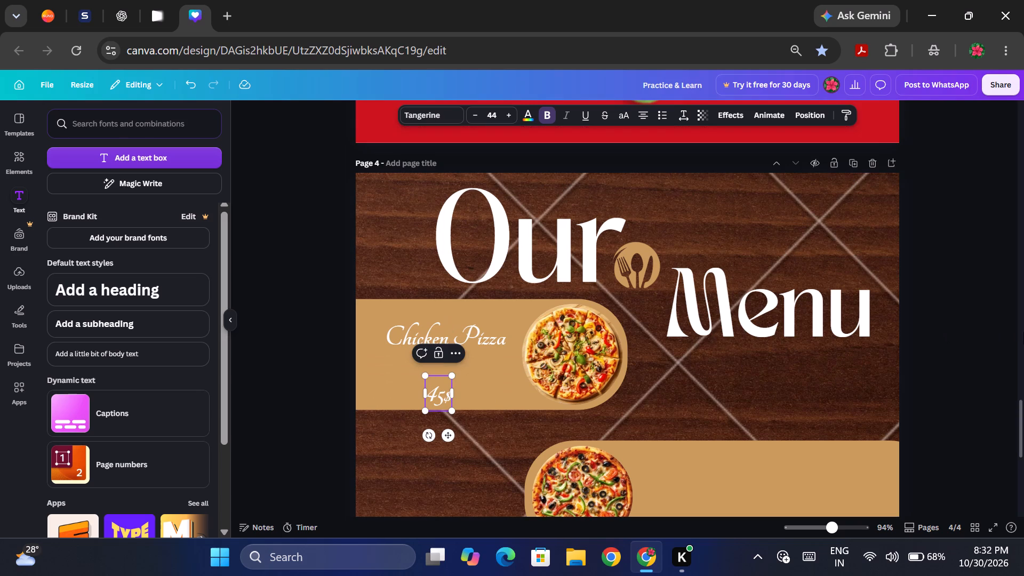
{"action": "left_click", "coordinate": [939, 339]}
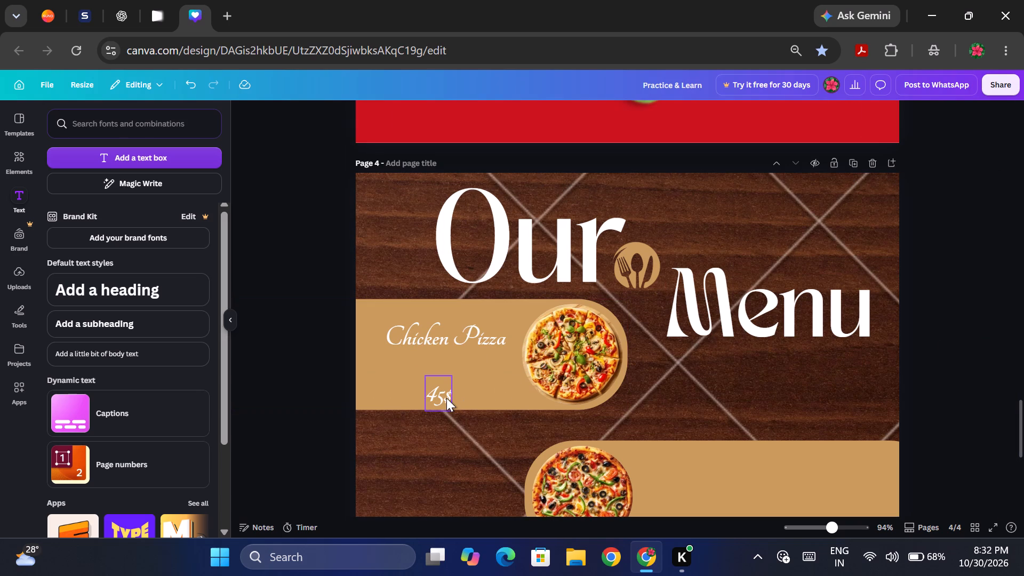
Position the "45$" price closely beneath the "Chicken Pizza" name, roughly centred under it.
{"action": "left_click_drag", "start_coordinate": [446, 398], "coordinate": [451, 373]}
{"action": "scroll", "coordinate": [447, 373], "scroll_direction": "up", "scroll_amount": 1}
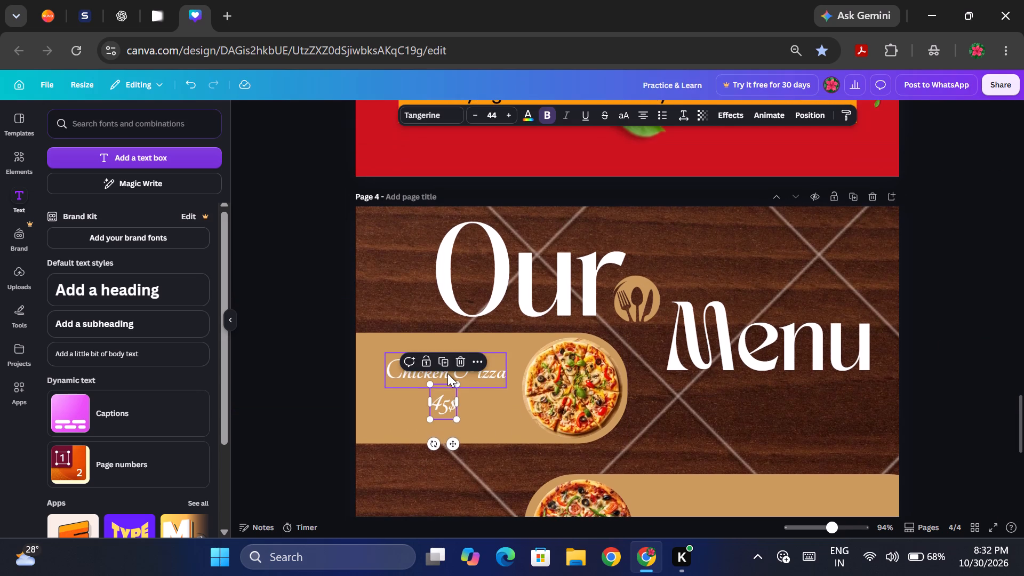
{"action": "scroll", "coordinate": [447, 373], "scroll_direction": "down", "scroll_amount": 1}
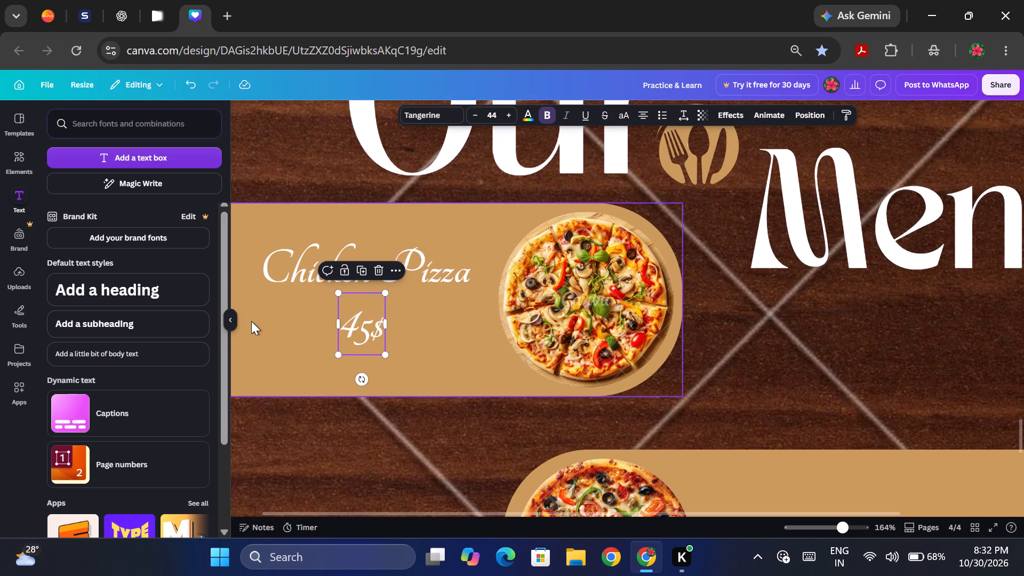
{"action": "left_click", "coordinate": [227, 327]}
{"action": "left_click_drag", "start_coordinate": [213, 315], "coordinate": [226, 315]}
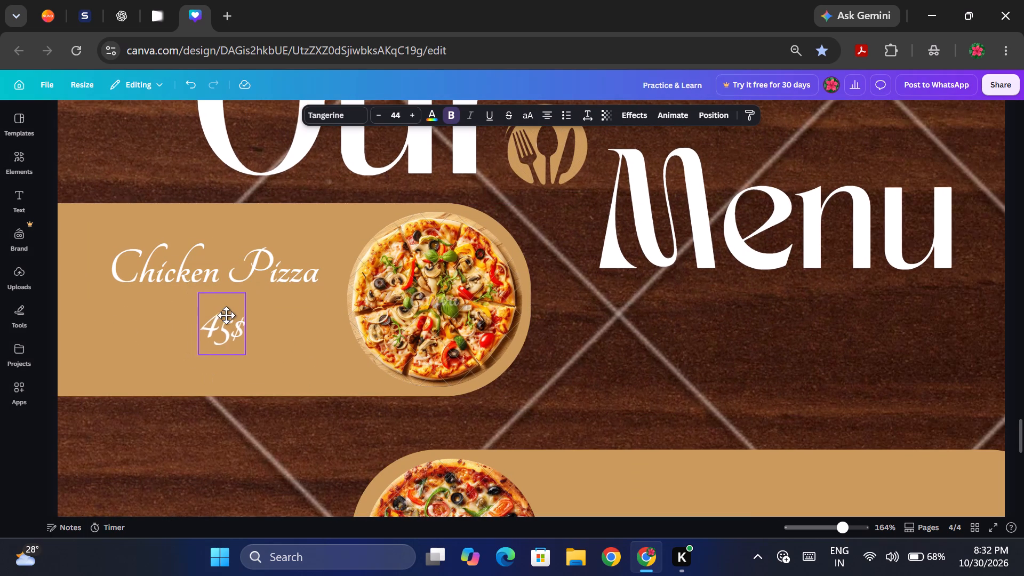
{"action": "left_click_drag", "start_coordinate": [226, 315], "coordinate": [230, 320]}
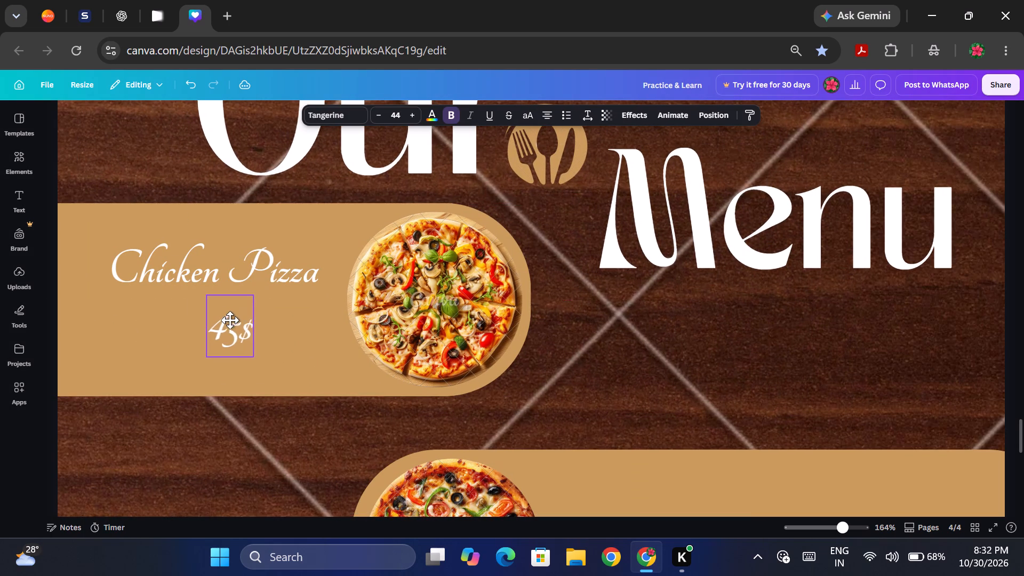
{"action": "left_click_drag", "start_coordinate": [230, 320], "coordinate": [220, 321]}
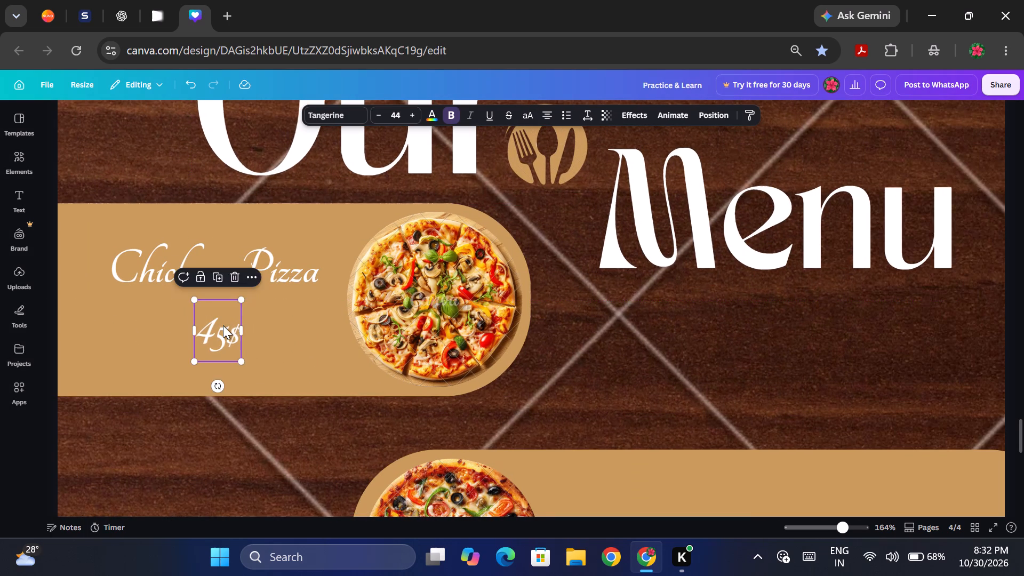
Nudge the "Chicken Pizza" name four small increments left, away from its pizza image.
{"action": "left_click", "coordinate": [267, 293]}
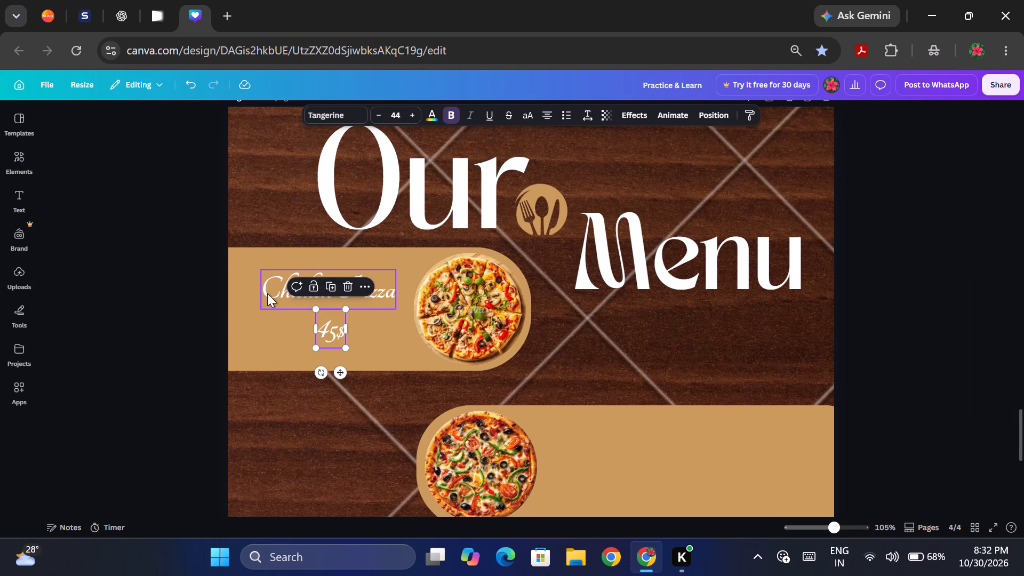
{"action": "key", "text": "Left"}
{"action": "key", "text": "Left"}
{"action": "key", "text": "Left"}
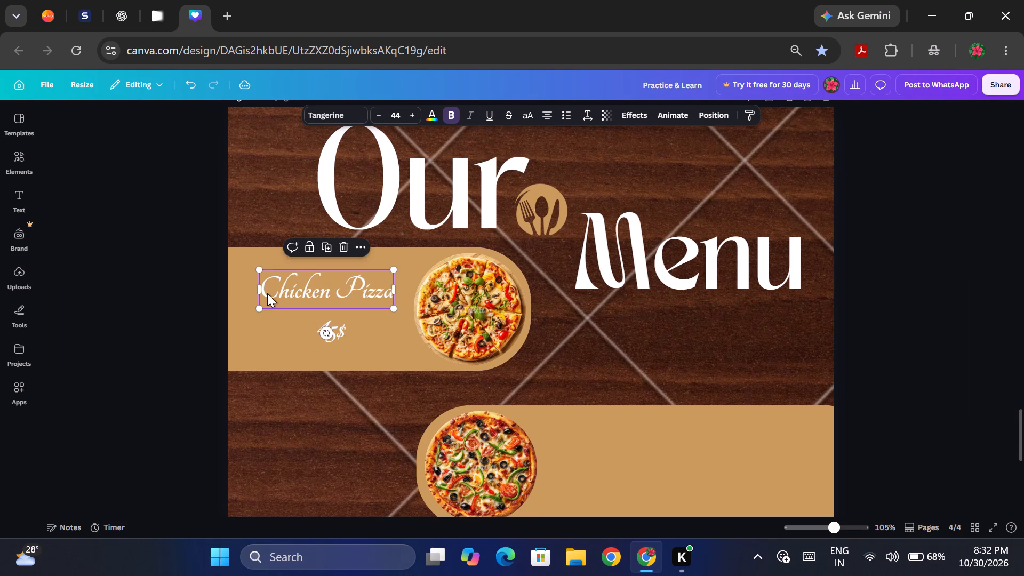
{"action": "key", "text": "Left"}
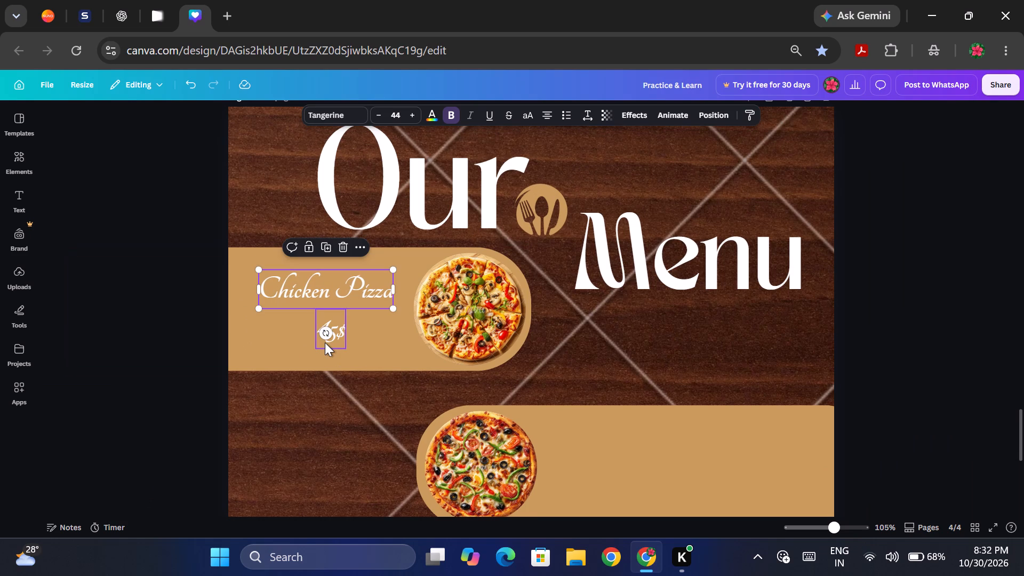
{"action": "left_click", "coordinate": [342, 409]}
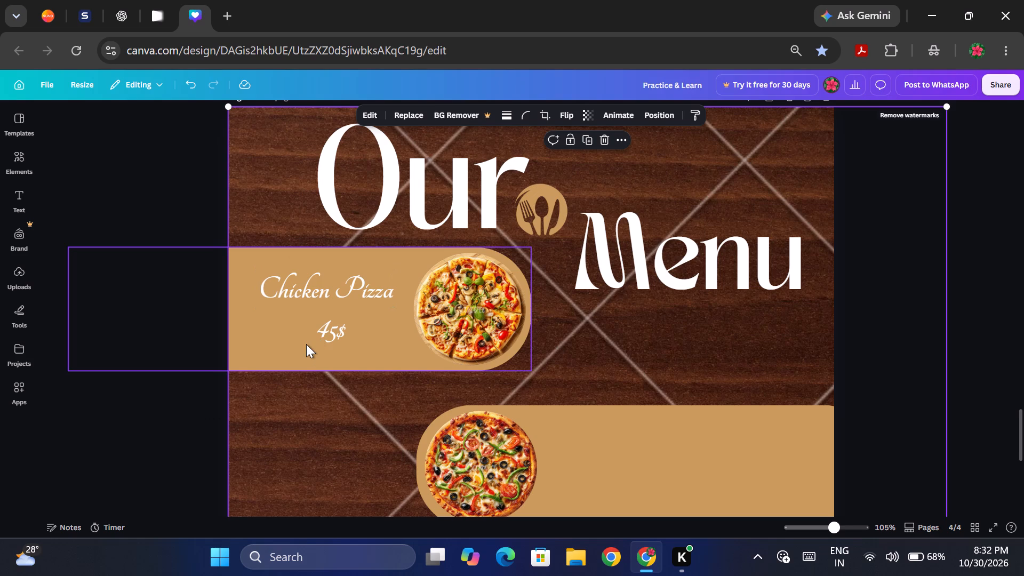
Copy the "Chicken Pizza" name and "45$" price together onto the second tan bar, beside its pizza image and vertically centred.
{"action": "left_click", "coordinate": [304, 361]}
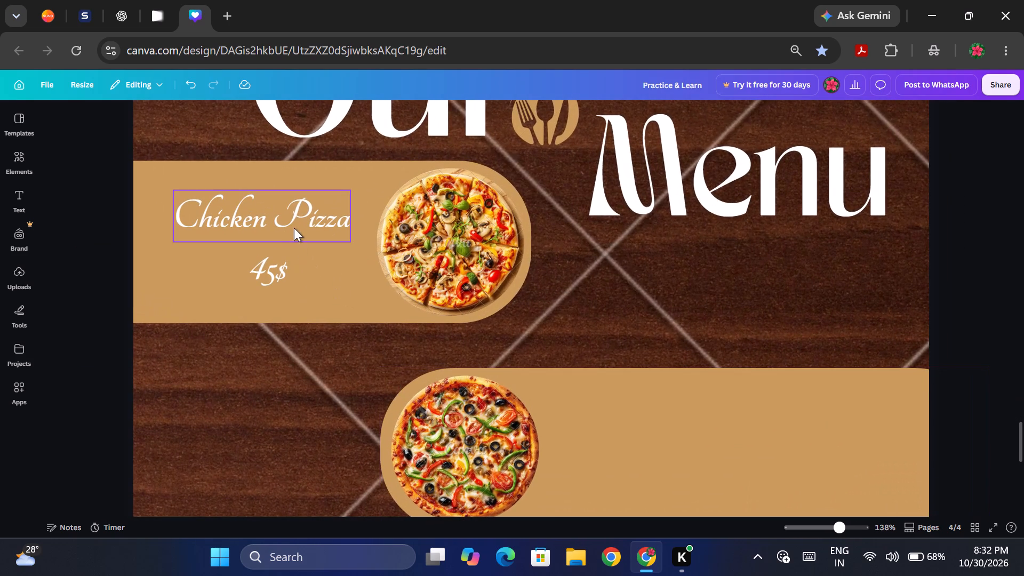
{"action": "left_click", "coordinate": [294, 227]}
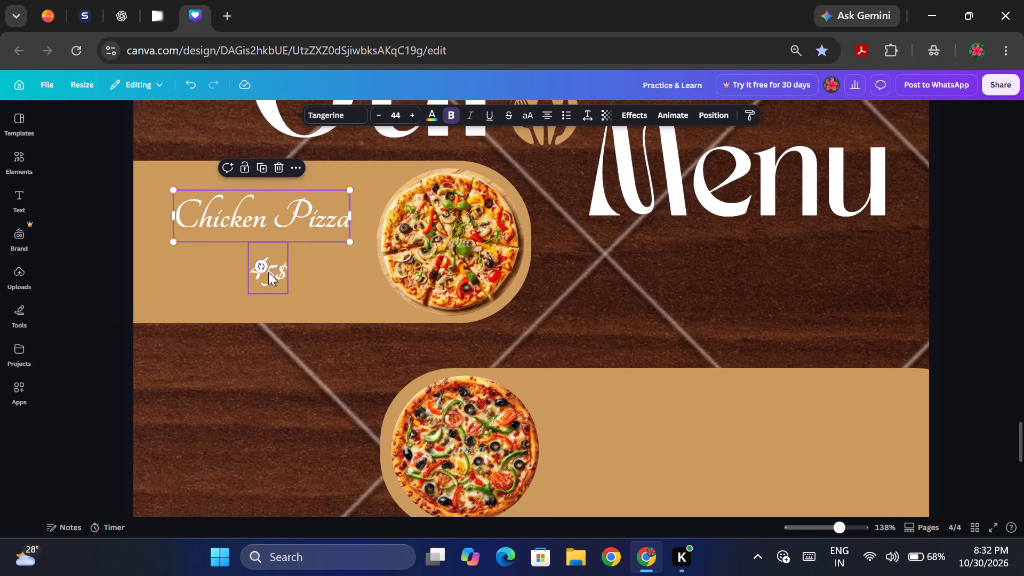
{"action": "left_click", "coordinate": [279, 289], "text": "shift"}
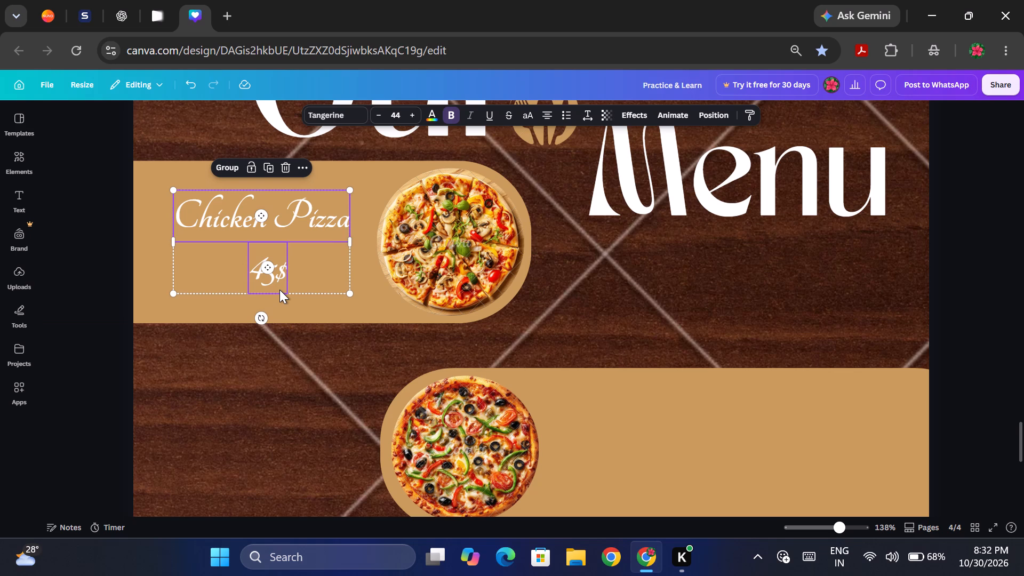
{"action": "key", "text": "ctrl+c"}
{"action": "left_click", "coordinate": [655, 421]}
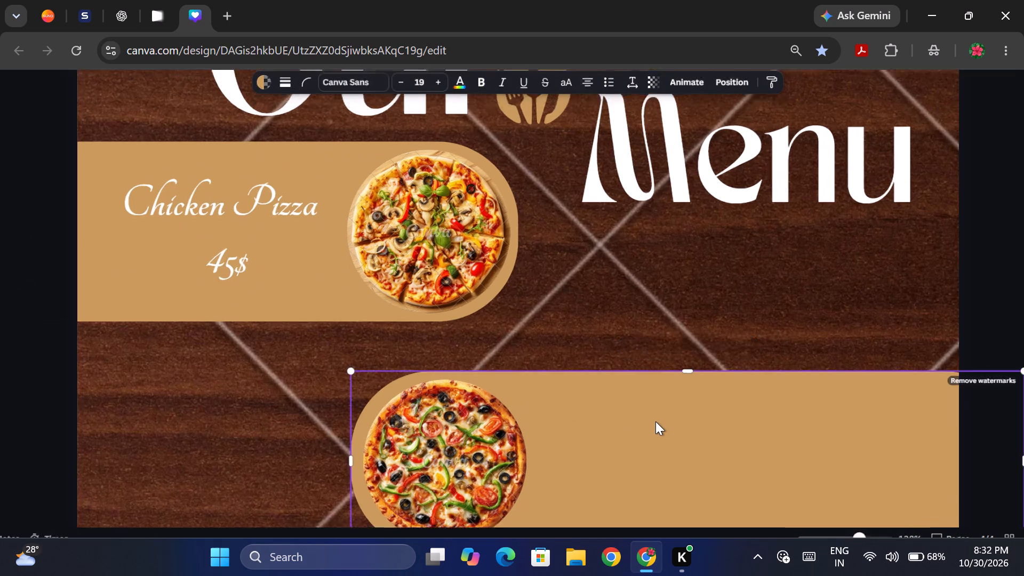
{"action": "scroll", "coordinate": [655, 421], "scroll_direction": "down", "scroll_amount": 2}
{"action": "key", "text": "ctrl+v"}
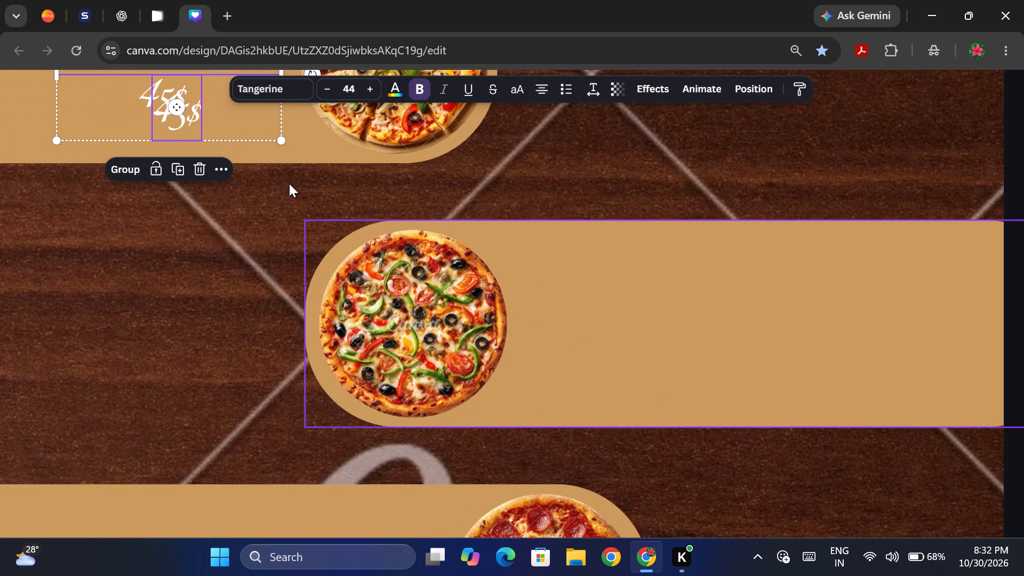
{"action": "left_click_drag", "start_coordinate": [251, 123], "coordinate": [799, 366]}
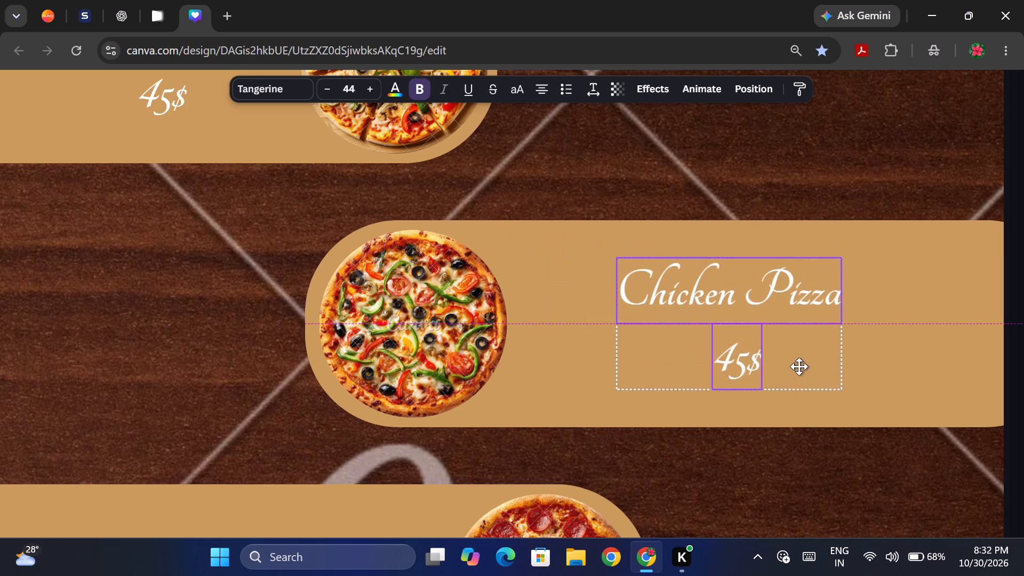
{"action": "left_click_drag", "start_coordinate": [799, 366], "coordinate": [778, 374]}
{"action": "scroll", "coordinate": [778, 374], "scroll_direction": "down", "scroll_amount": 1}
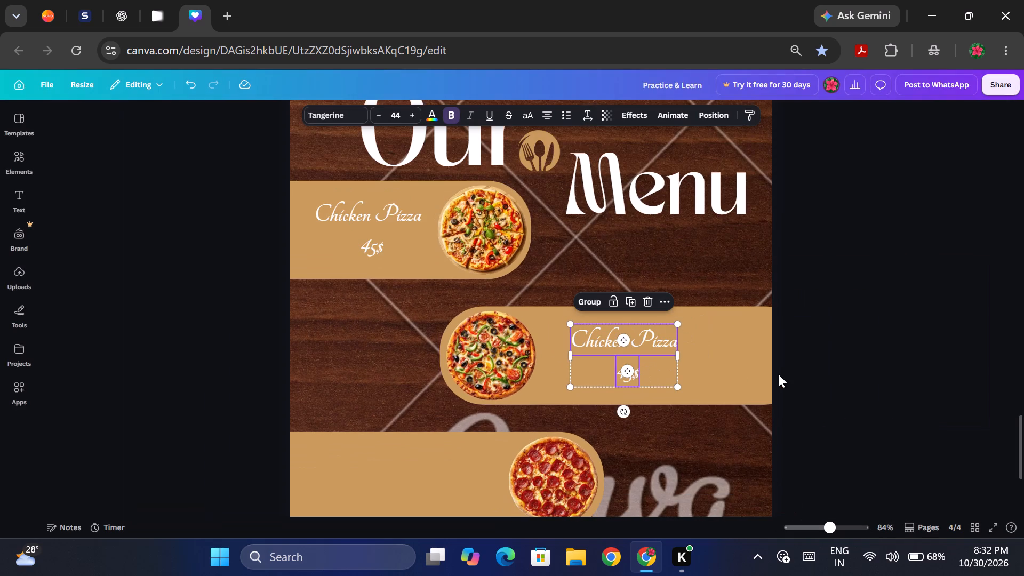
{"action": "left_click_drag", "start_coordinate": [666, 370], "coordinate": [682, 370]}
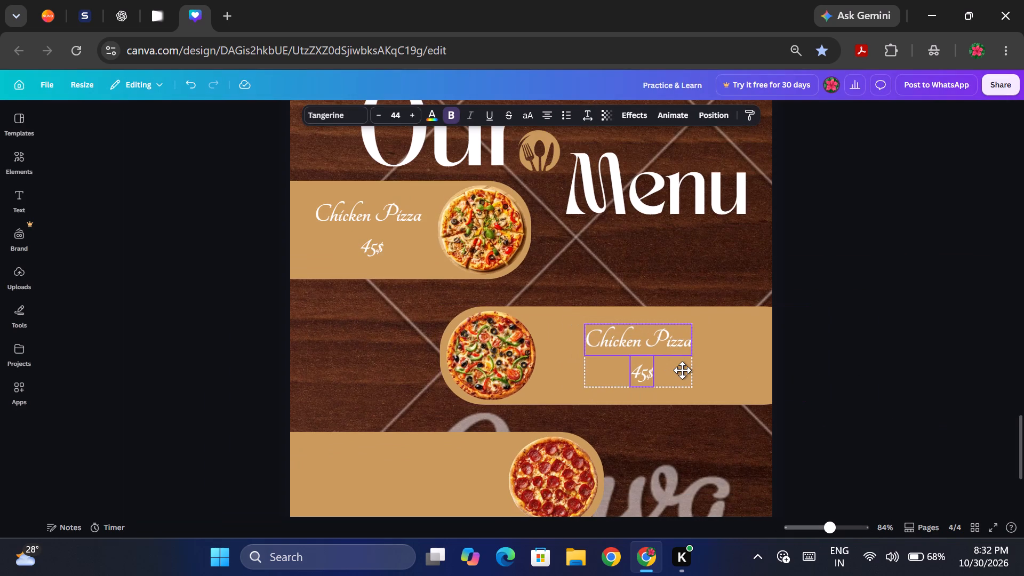
{"action": "left_click_drag", "start_coordinate": [682, 370], "coordinate": [675, 370]}
Paste another copy of the name and price pair onto the third tan bar, centred in the space beside its pepperoni pizza.
{"action": "scroll", "coordinate": [865, 415], "scroll_direction": "down", "scroll_amount": 1}
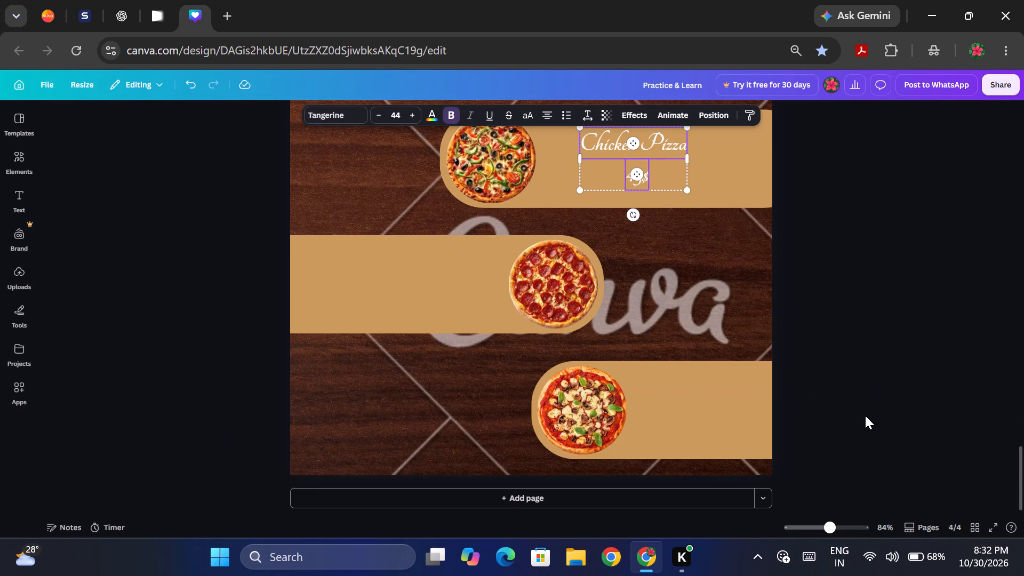
{"action": "scroll", "coordinate": [865, 415], "scroll_direction": "down", "scroll_amount": 1}
{"action": "left_click", "coordinate": [423, 295]}
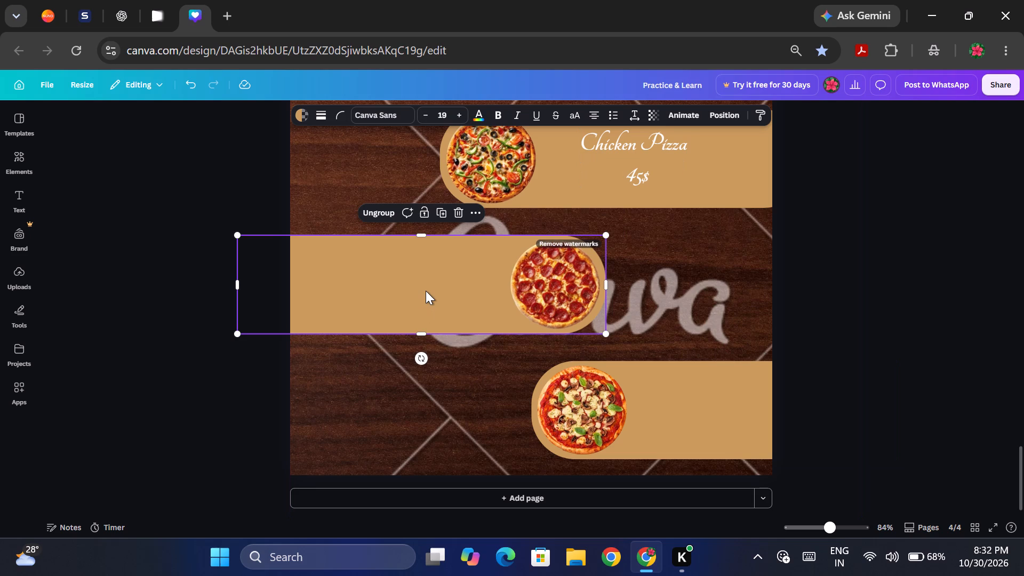
{"action": "key", "text": "ctrl+z"}
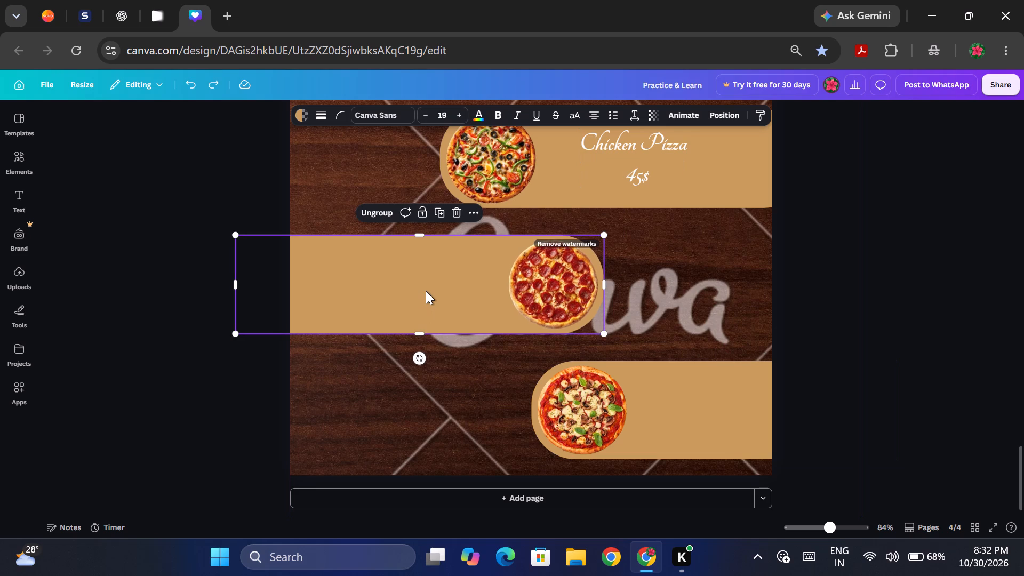
{"action": "key", "text": "ctrl+v"}
{"action": "left_click_drag", "start_coordinate": [506, 285], "coordinate": [365, 293]}
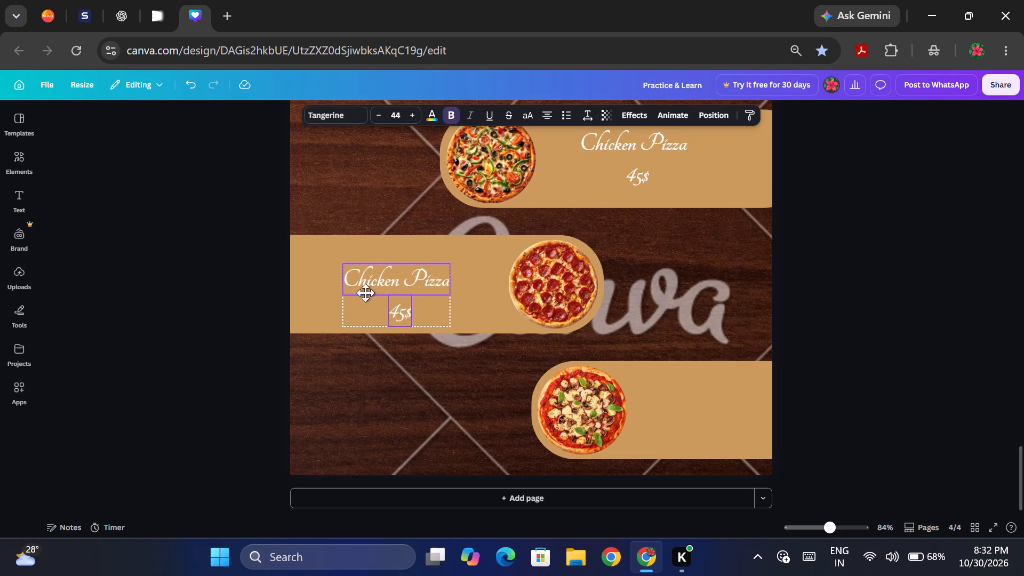
{"action": "left_click_drag", "start_coordinate": [365, 293], "coordinate": [379, 282]}
Paste another copy of the name and price pair onto the fourth tan bar, between its pizza image and the page edge.
{"action": "left_click", "coordinate": [696, 426]}
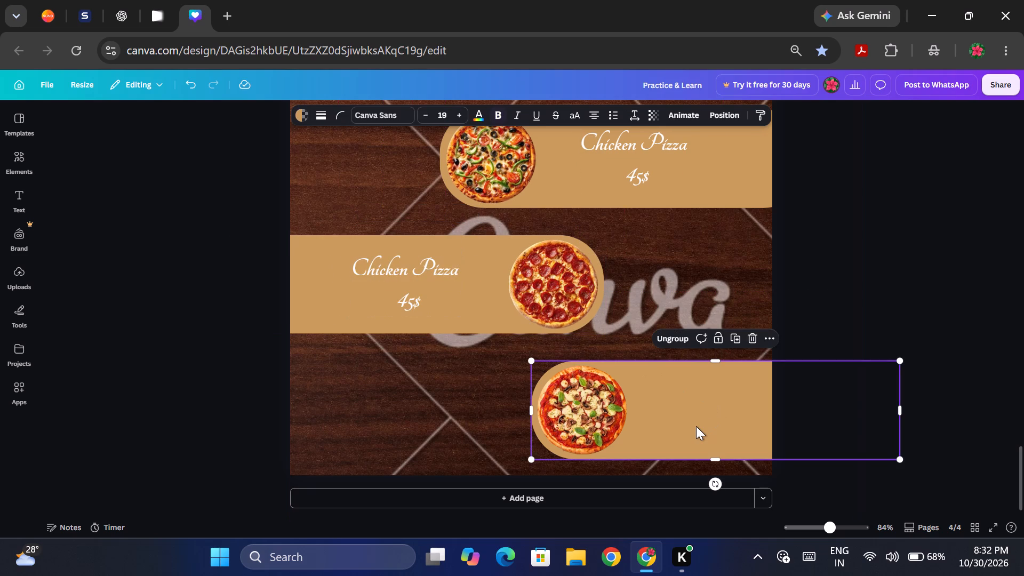
{"action": "key", "text": "ctrl+v"}
{"action": "left_click_drag", "start_coordinate": [525, 300], "coordinate": [711, 433]}
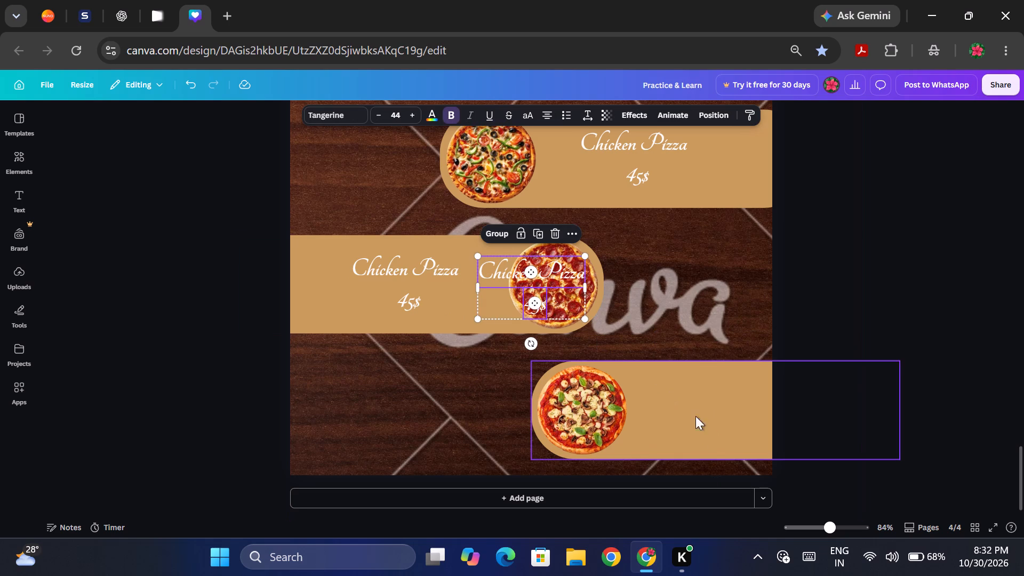
{"action": "left_click_drag", "start_coordinate": [524, 283], "coordinate": [695, 395]}
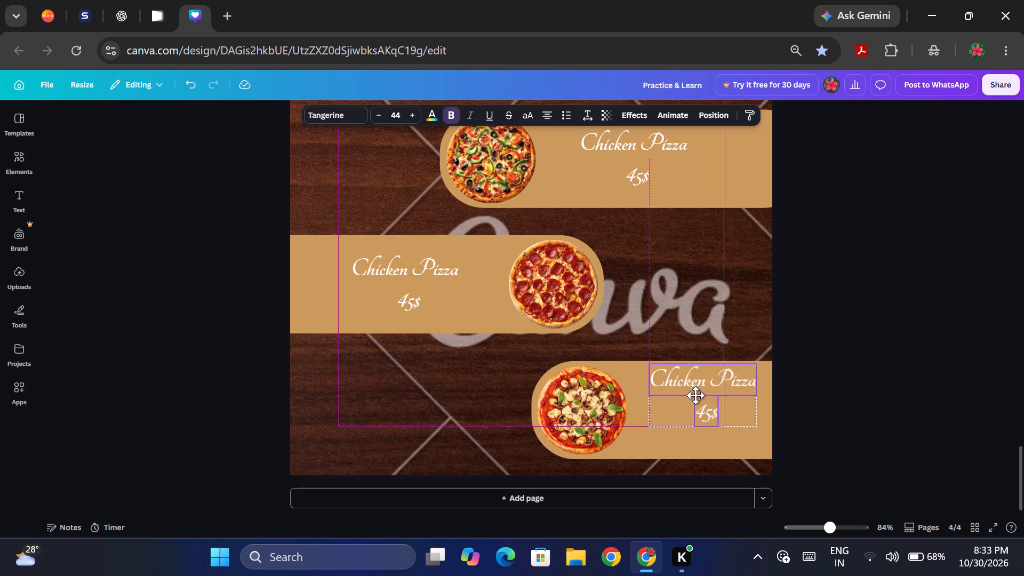
{"action": "left_click_drag", "start_coordinate": [695, 395], "coordinate": [695, 403]}
{"action": "left_click", "coordinate": [853, 407]}
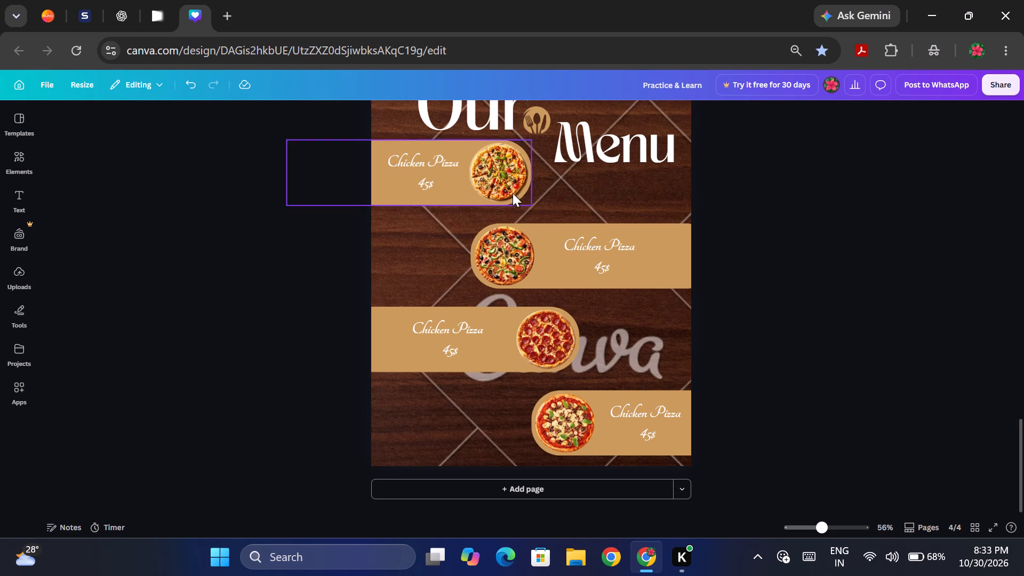
Change the pizza name on the second tan bar to "Veg Pizza".
{"action": "left_click", "coordinate": [582, 250]}
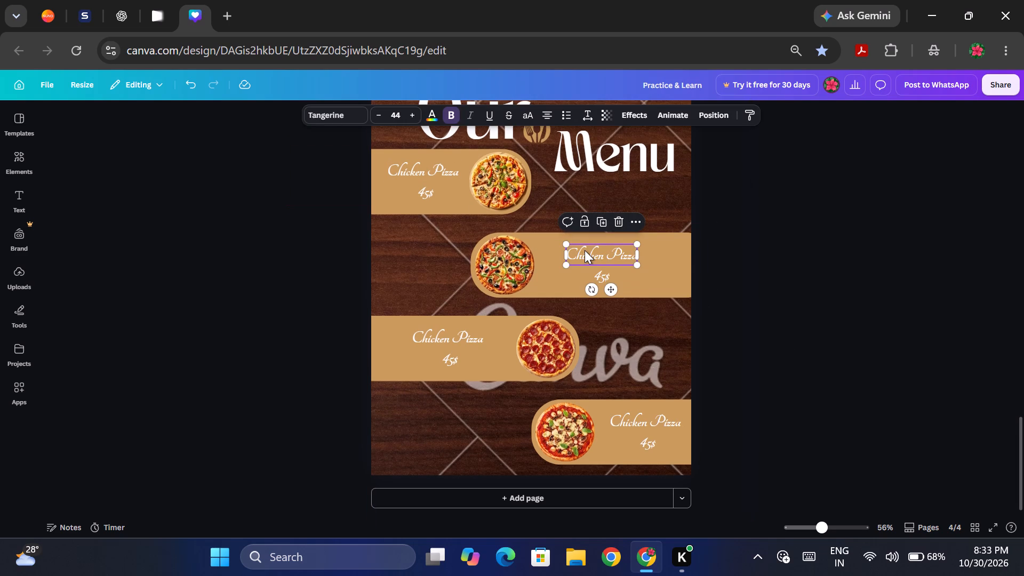
{"action": "key", "text": "ctrl+z"}
{"action": "left_click", "coordinate": [585, 250]}
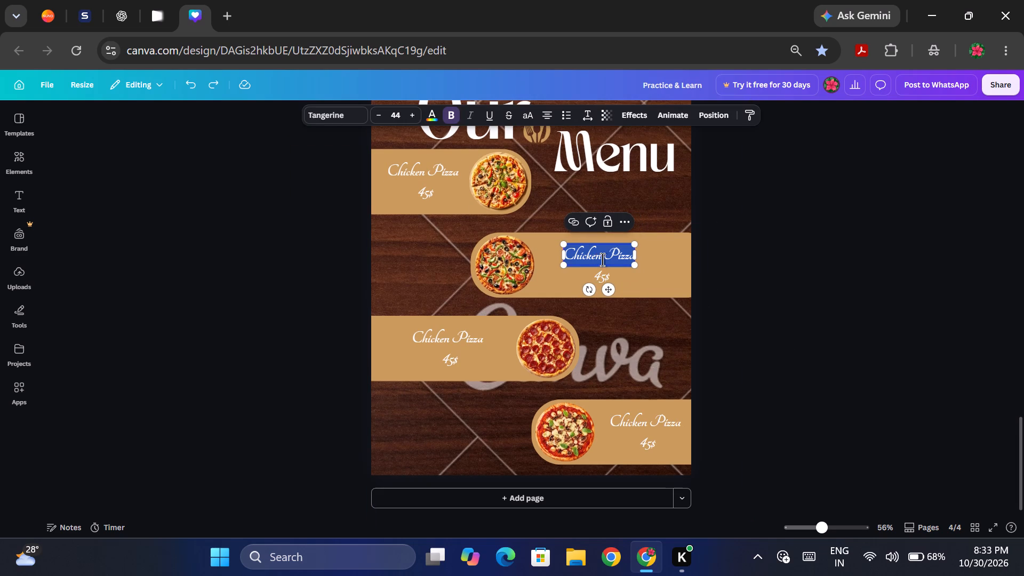
{"action": "left_click_drag", "start_coordinate": [602, 259], "coordinate": [559, 251]}
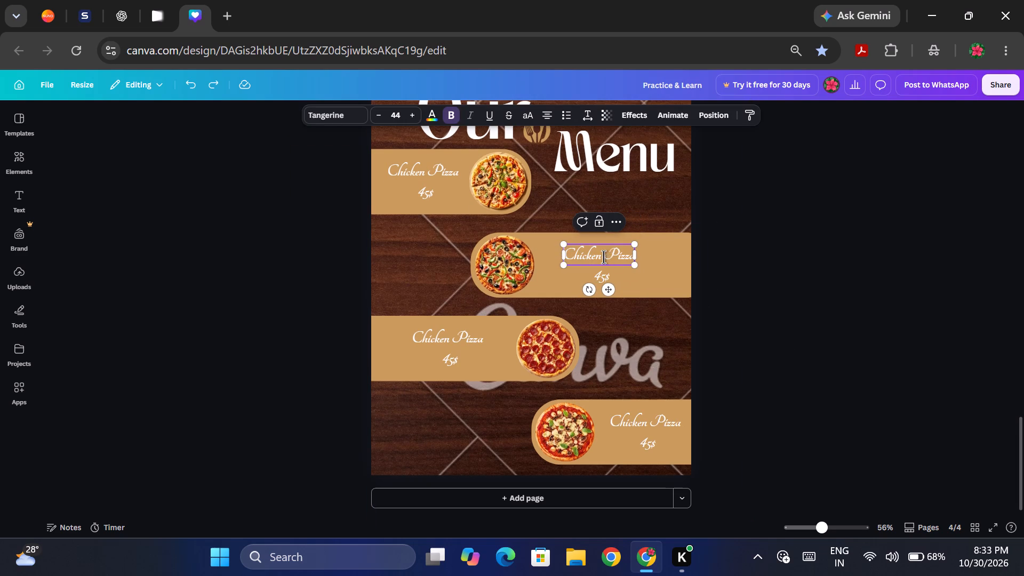
{"action": "left_click_drag", "start_coordinate": [603, 257], "coordinate": [547, 251]}
{"action": "left_click", "coordinate": [587, 260]}
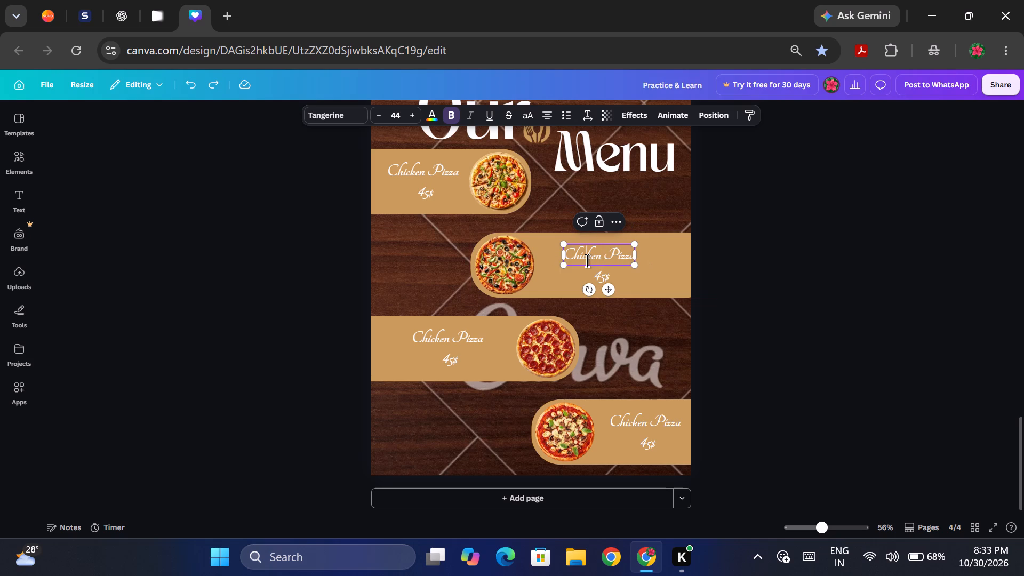
{"action": "left_click", "coordinate": [587, 260]}
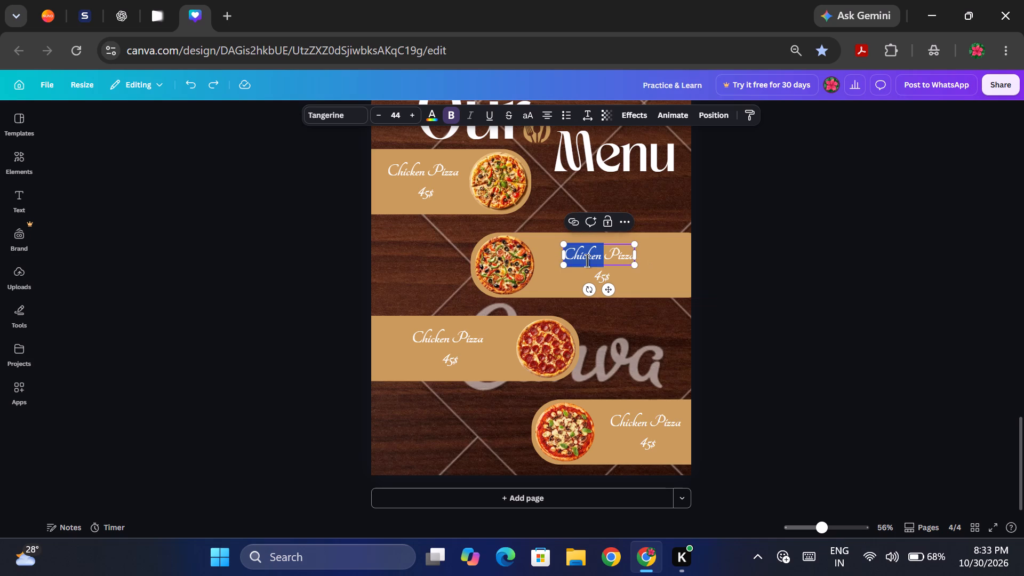
{"action": "key", "text": "shift+v"}
{"action": "key", "text": "e"}
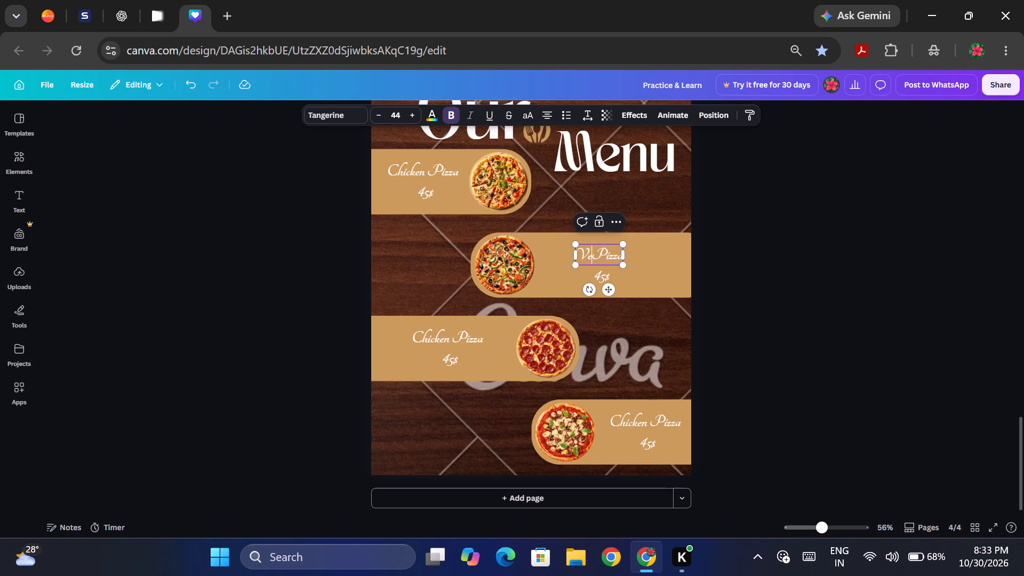
{"action": "key", "text": "g"}
{"action": "key", "text": "space"}
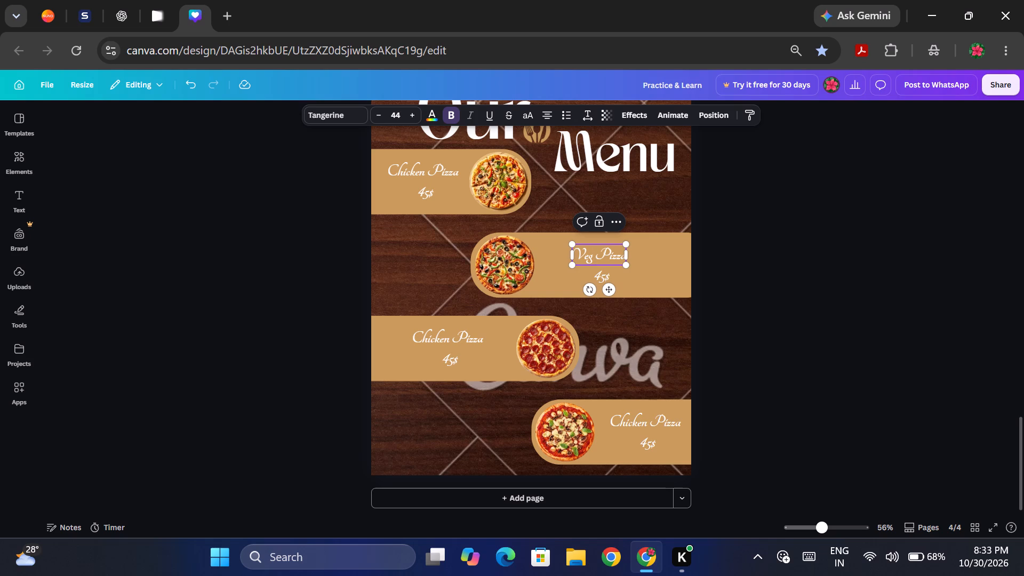
{"action": "left_click", "coordinate": [851, 267]}
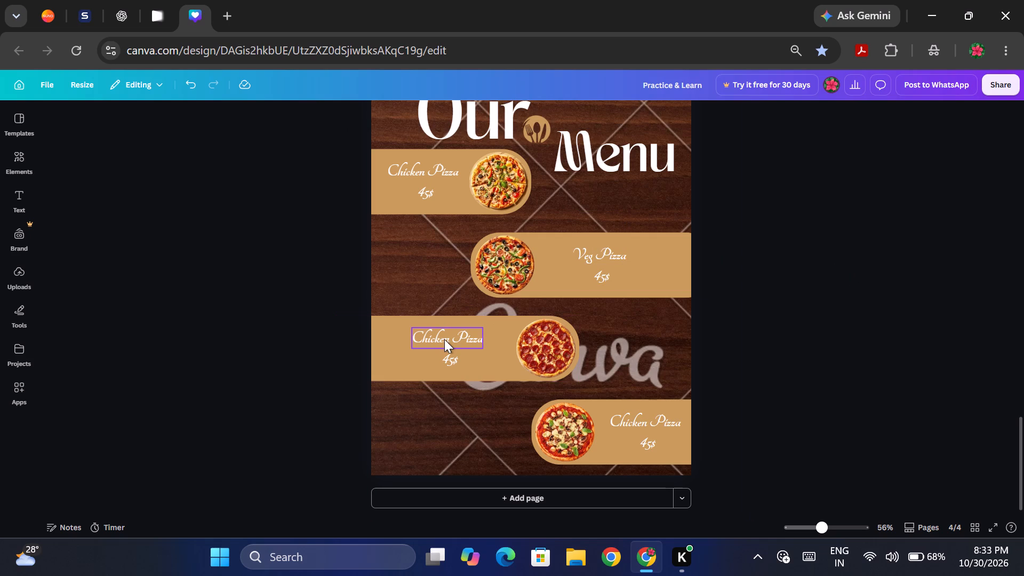
Change the pizza name on the third tan bar to "Pepparoni Pizza".
{"action": "left_click", "coordinate": [444, 339]}
{"action": "left_click", "coordinate": [445, 339]}
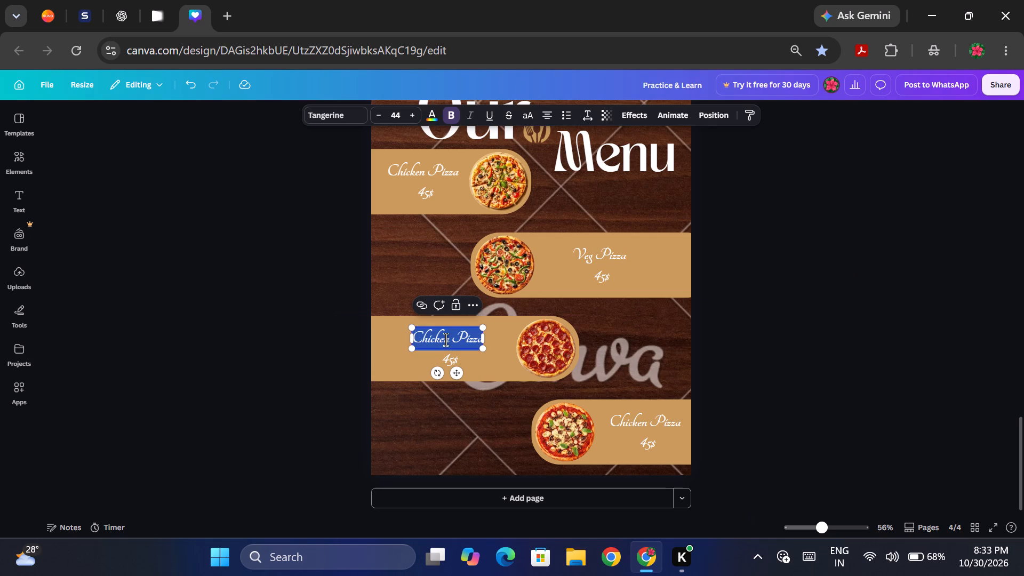
{"action": "left_click", "coordinate": [445, 339]}
{"action": "left_click_drag", "start_coordinate": [449, 339], "coordinate": [392, 339]}
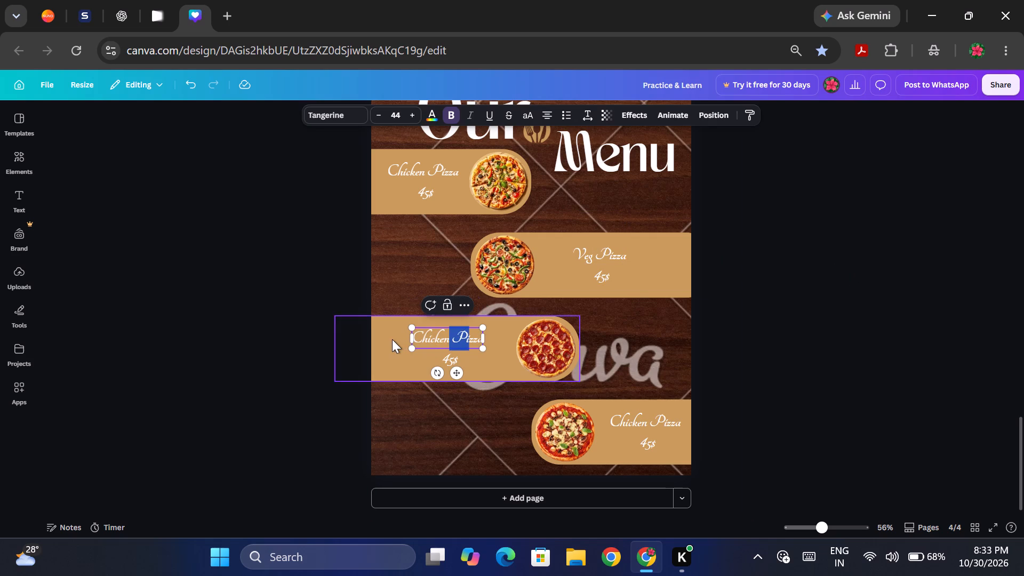
{"action": "left_click_drag", "start_coordinate": [392, 339], "coordinate": [415, 333]}
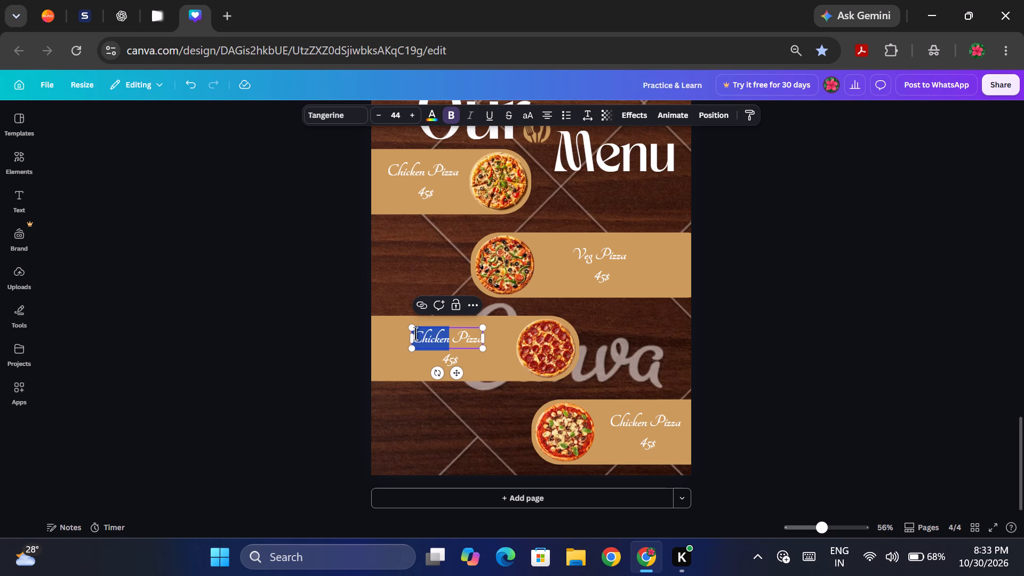
{"action": "type", "text": "pe"}
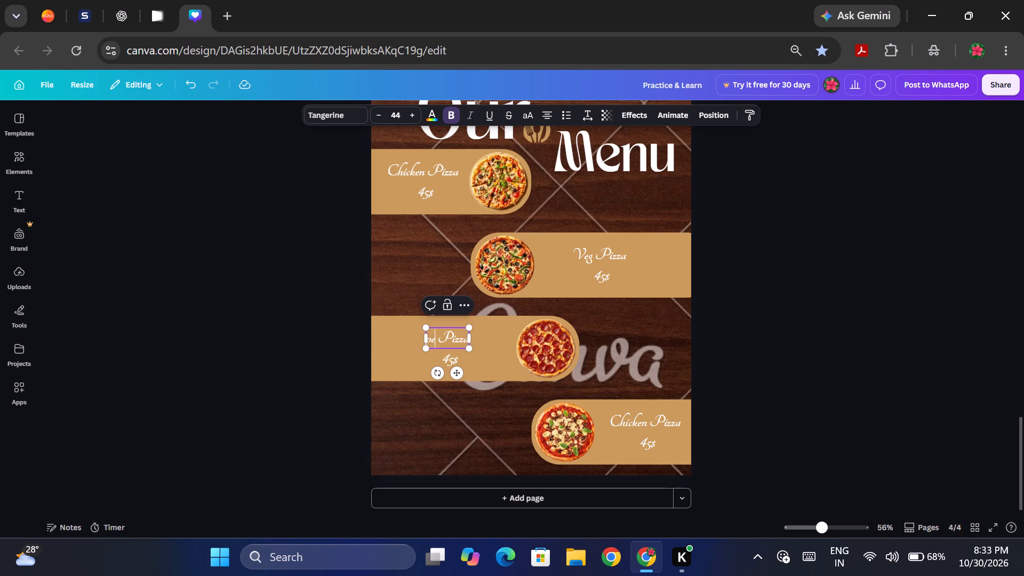
{"action": "key", "text": "BackSpace"}
{"action": "key", "text": "BackSpace"}
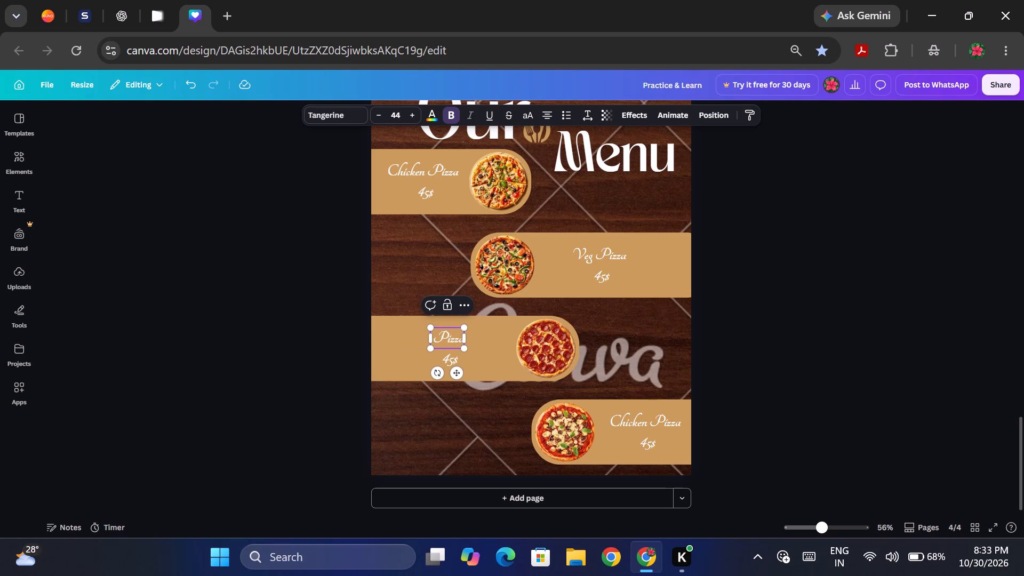
{"action": "type", "text": "Pe"}
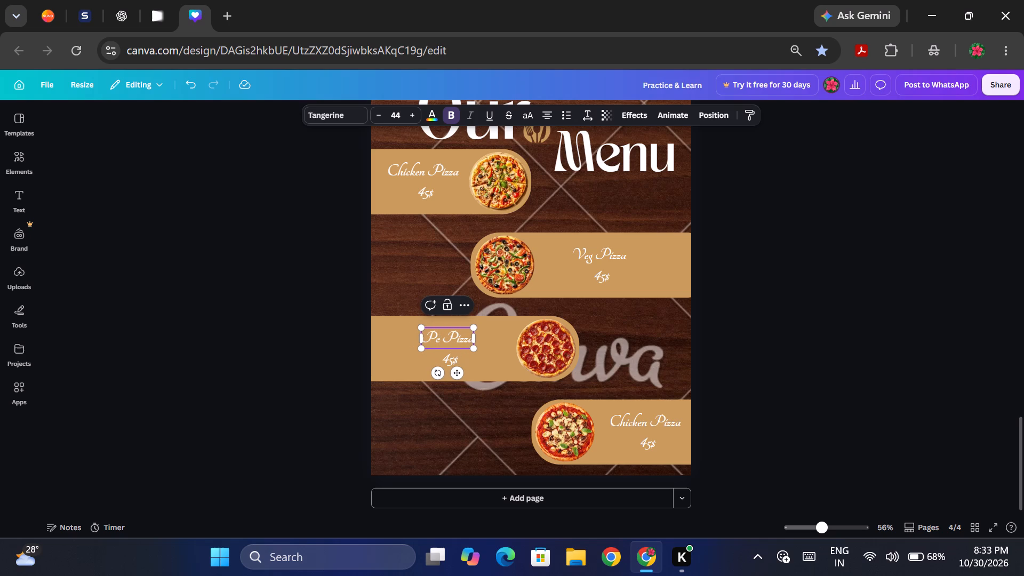
{"action": "type", "text": "ppa"}
{"action": "type", "text": "roni"}
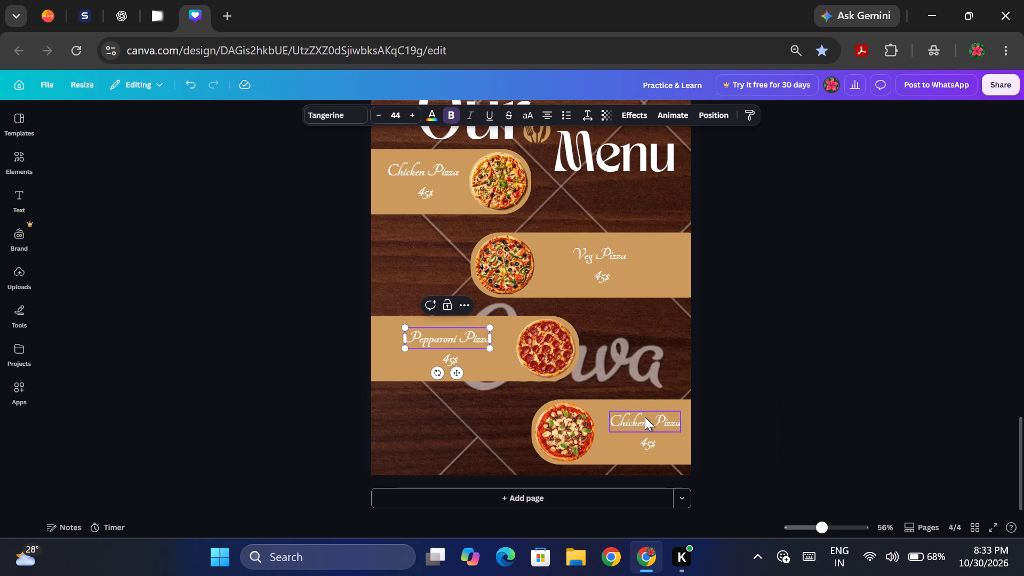
Change the pizza name on the fourth tan bar to "Mushroom Pizza".
{"action": "left_click", "coordinate": [645, 418]}
{"action": "left_click", "coordinate": [643, 423]}
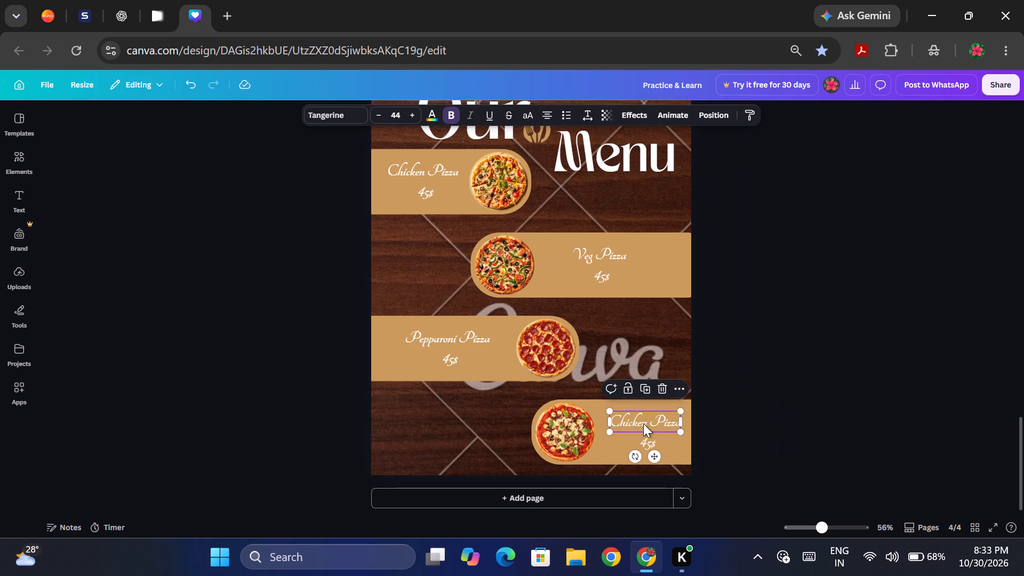
{"action": "left_click", "coordinate": [644, 423]}
{"action": "left_click_drag", "start_coordinate": [649, 423], "coordinate": [601, 416]}
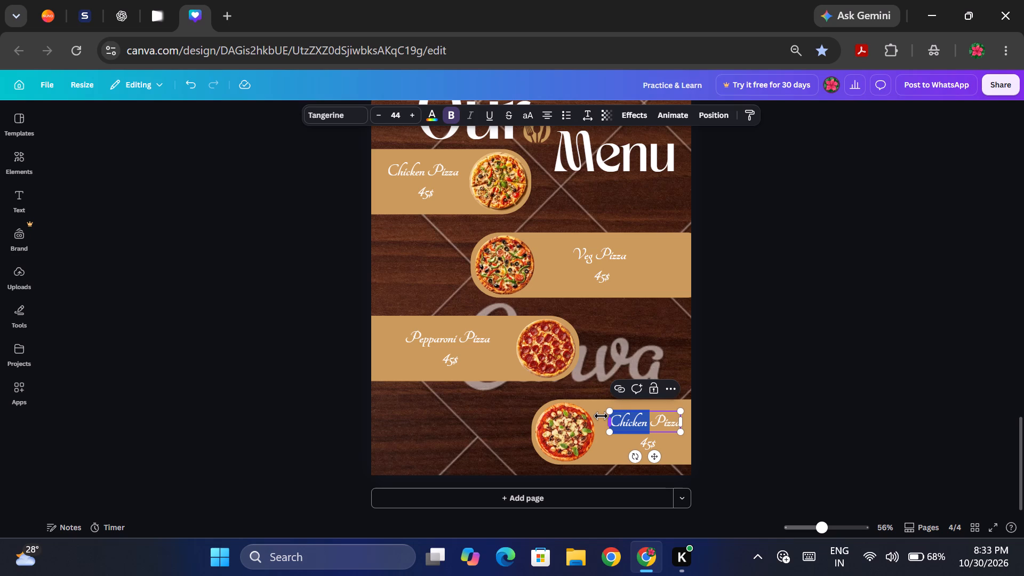
{"action": "type", "text": "Mu"}
{"action": "key", "text": "s"}
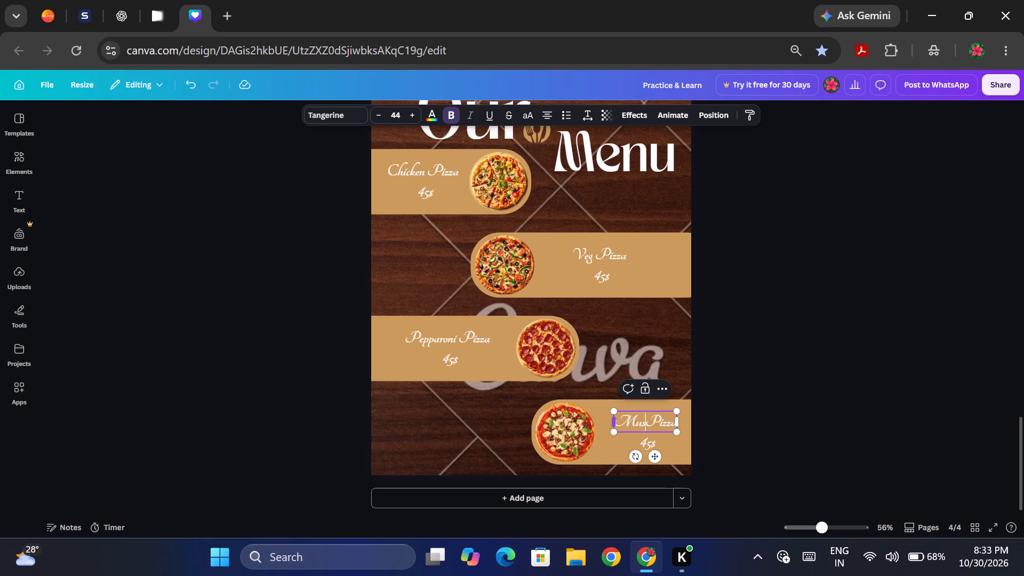
{"action": "type", "text": "hr"}
{"action": "type", "text": "oom"}
{"action": "key", "text": "space"}
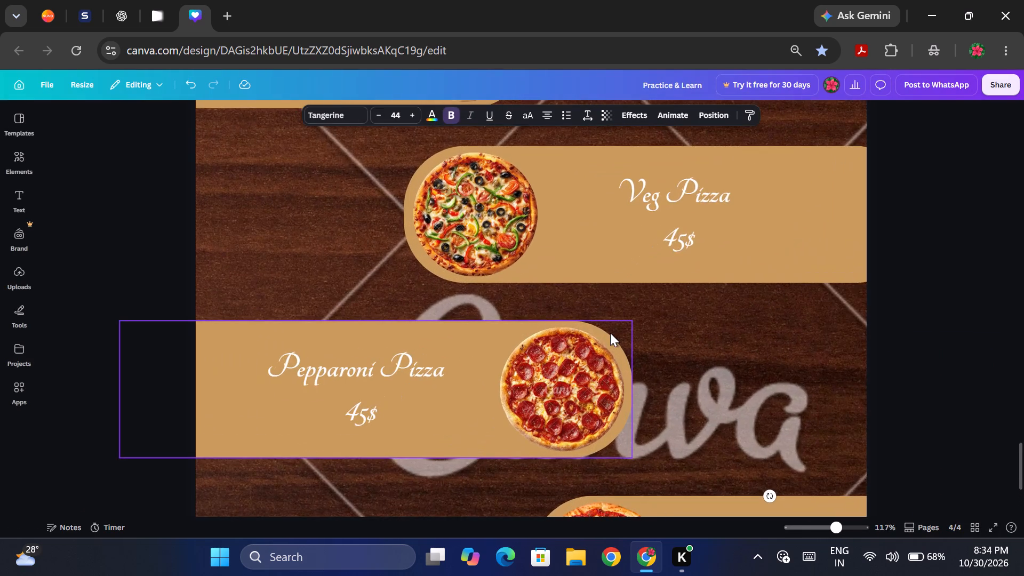
Nudge the "Mushroom Pizza" name on the fourth tan bar slightly away from the page edge, toward its pizza image.
{"action": "scroll", "coordinate": [610, 333], "scroll_direction": "down", "scroll_amount": 3}
{"action": "scroll", "coordinate": [610, 333], "scroll_direction": "left", "scroll_amount": 2}
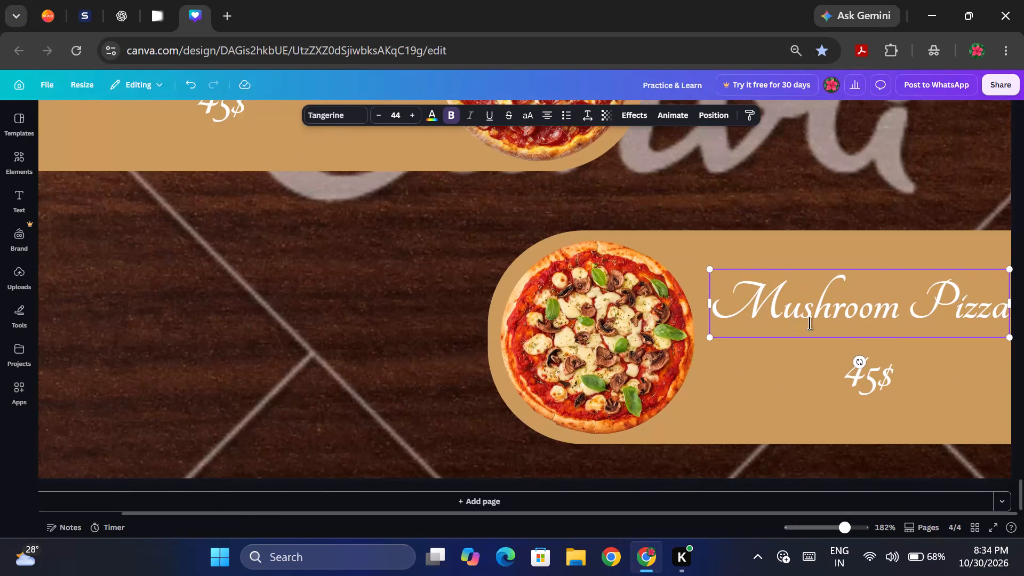
{"action": "left_click", "coordinate": [396, 437]}
{"action": "scroll", "coordinate": [774, 394], "scroll_direction": "left", "scroll_amount": 2}
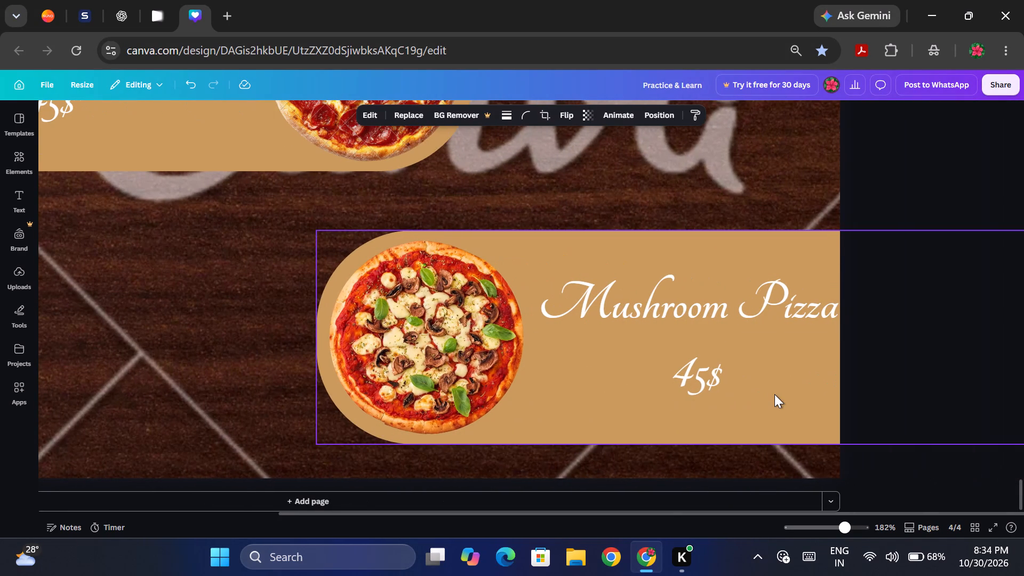
{"action": "left_click", "coordinate": [756, 295]}
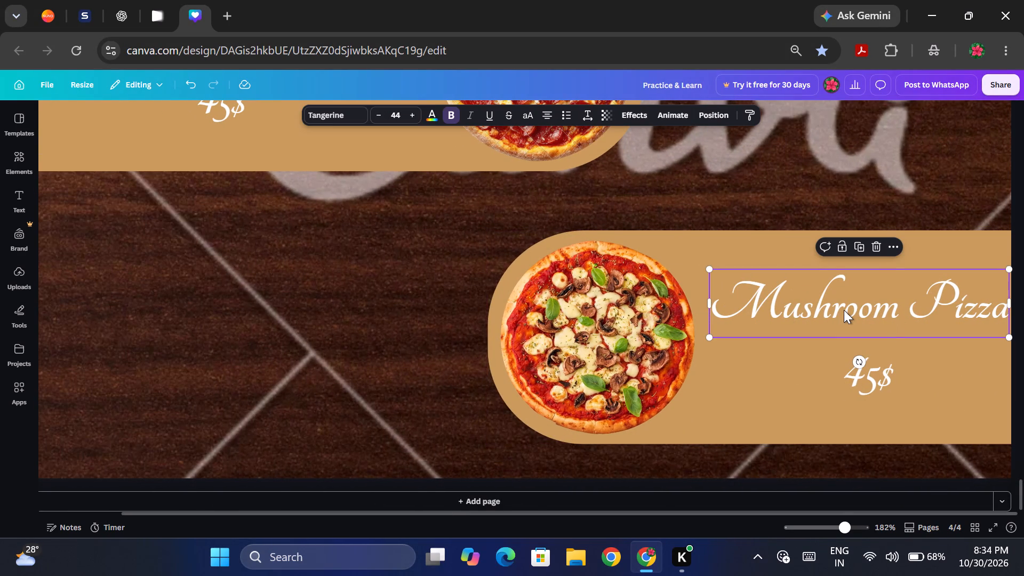
{"action": "key", "text": "Left"}
{"action": "key", "text": "Left"}
{"action": "key", "text": "Left"}
{"action": "key", "text": "Left"}
{"action": "key", "text": "Left"}
{"action": "key", "text": "Left"}
{"action": "key", "text": "Left"}
{"action": "key", "text": "Left"}
{"action": "key", "text": "Left"}
{"action": "key", "text": "Left"}
{"action": "key", "text": "Left"}
{"action": "key", "text": "Left"}
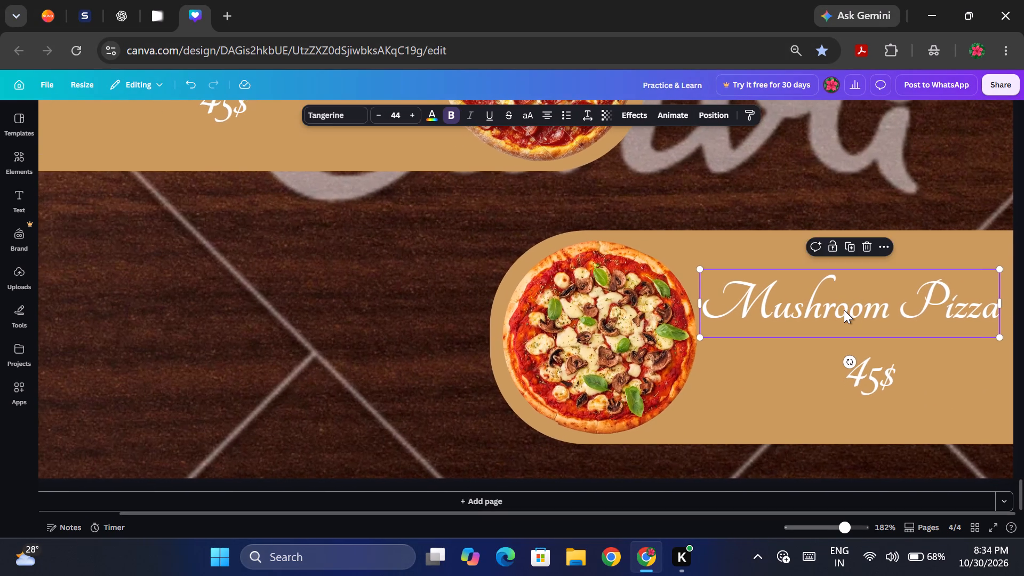
{"action": "key", "text": "Right"}
{"action": "key", "text": "Right"}
{"action": "key", "text": "Right"}
{"action": "key", "text": "Right"}
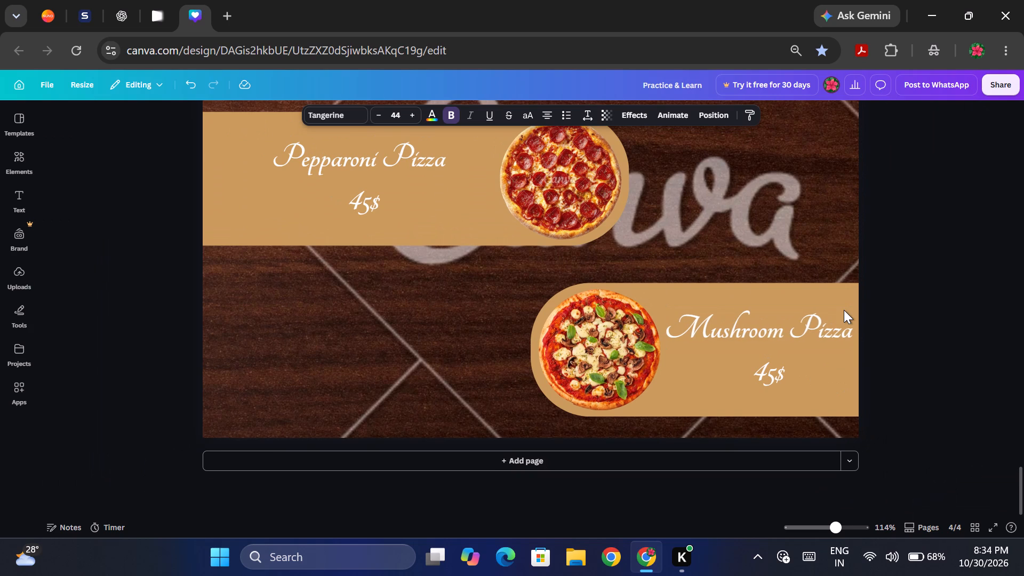
{"action": "scroll", "coordinate": [843, 314], "scroll_direction": "up", "scroll_amount": 1}
{"action": "double_click", "coordinate": [841, 314]}
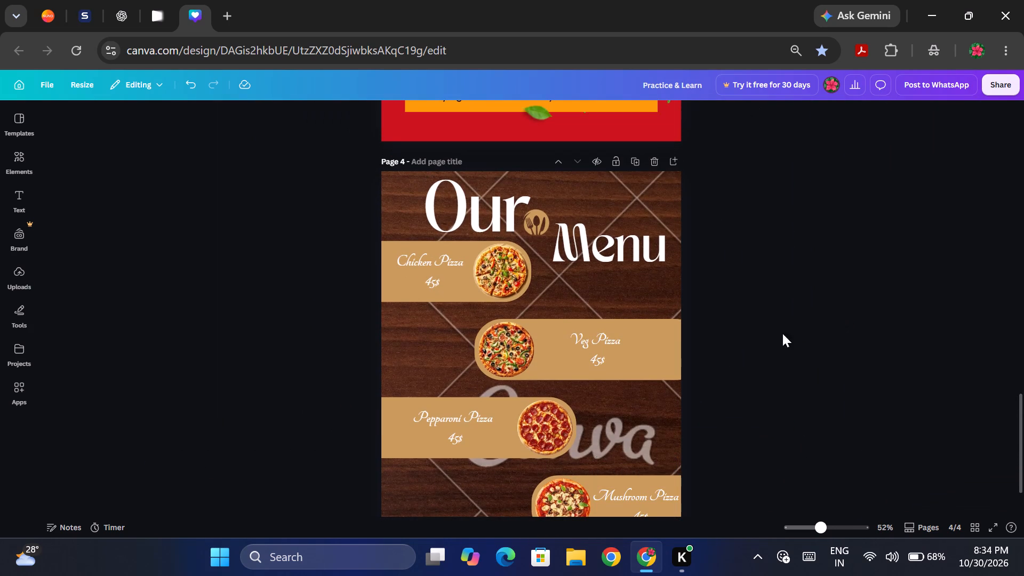
Change the Veg Pizza price on the second tan bar to 25$.
{"action": "left_click", "coordinate": [594, 366]}
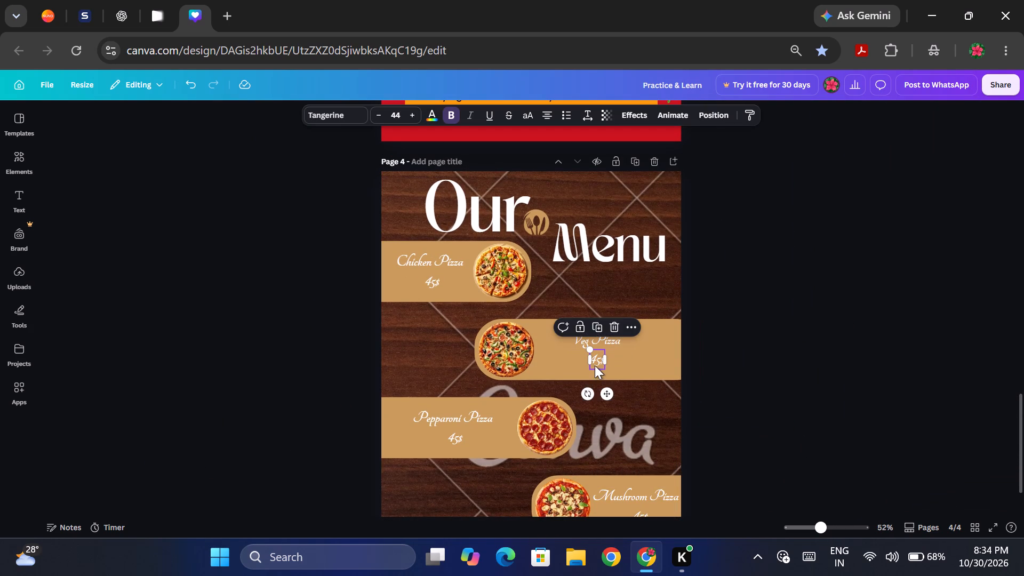
{"action": "left_click", "coordinate": [595, 365]}
{"action": "left_click", "coordinate": [595, 365]}
{"action": "left_click", "coordinate": [596, 363]}
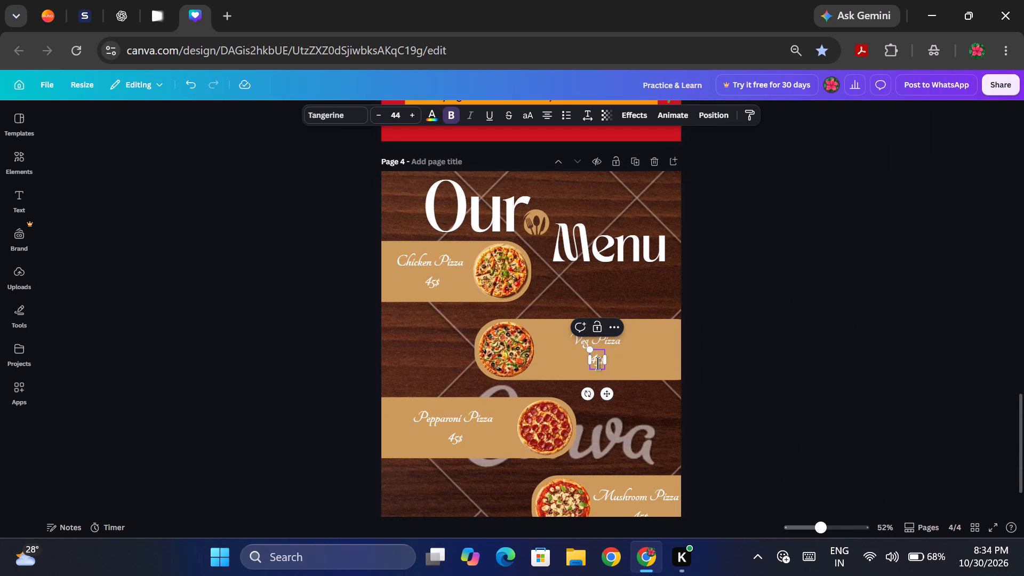
{"action": "left_click", "coordinate": [597, 363]}
{"action": "key", "text": "BackSpace"}
{"action": "key", "text": "2"}
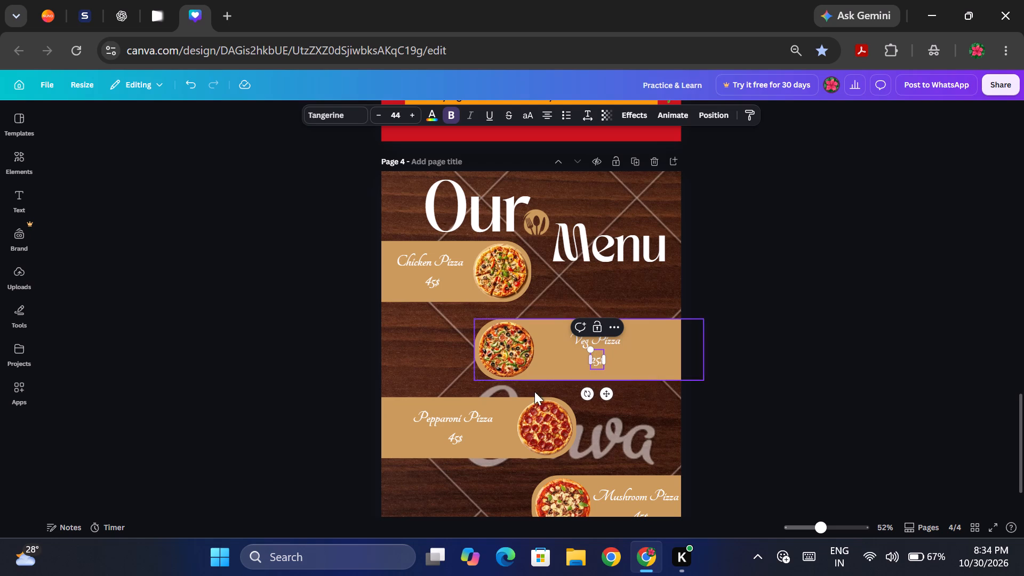
Change the Pepparoni Pizza price on the third tan bar to 55$.
{"action": "left_click", "coordinate": [459, 442]}
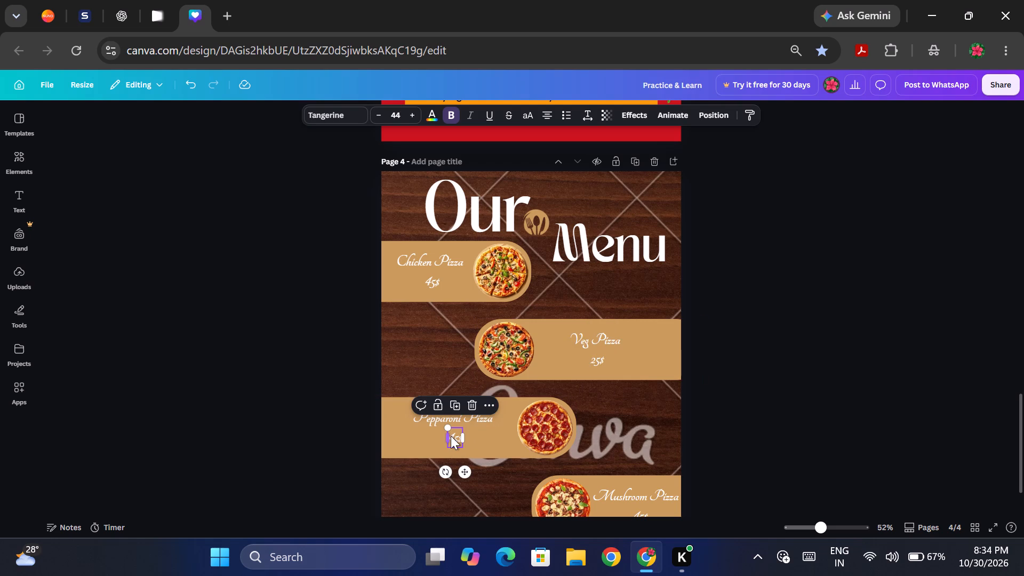
{"action": "left_click", "coordinate": [452, 436]}
{"action": "left_click", "coordinate": [454, 436]}
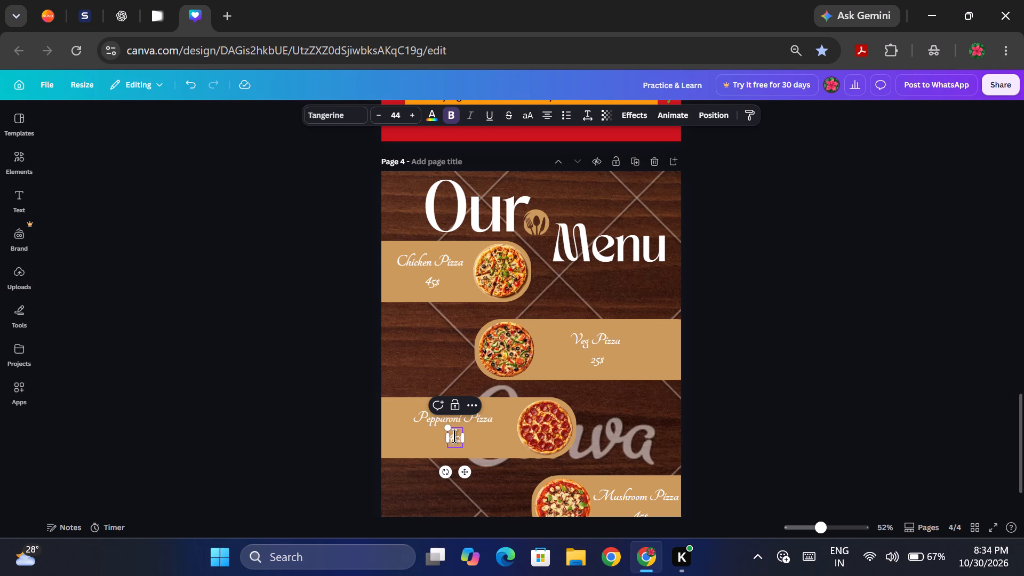
{"action": "key", "text": "BackSpace"}
{"action": "key", "text": "5"}
Change the Mushroom Pizza price on the fourth tan bar to 35$.
{"action": "scroll", "coordinate": [575, 463], "scroll_direction": "down", "scroll_amount": 1}
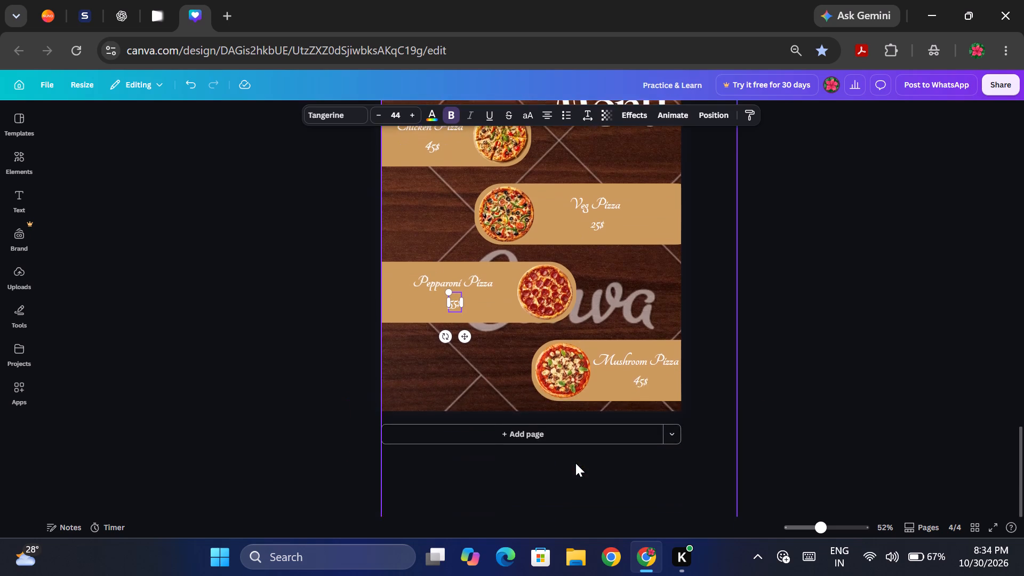
{"action": "scroll", "coordinate": [575, 463], "scroll_direction": "down", "scroll_amount": 1}
{"action": "double_click", "coordinate": [638, 444]}
{"action": "left_click", "coordinate": [638, 444]}
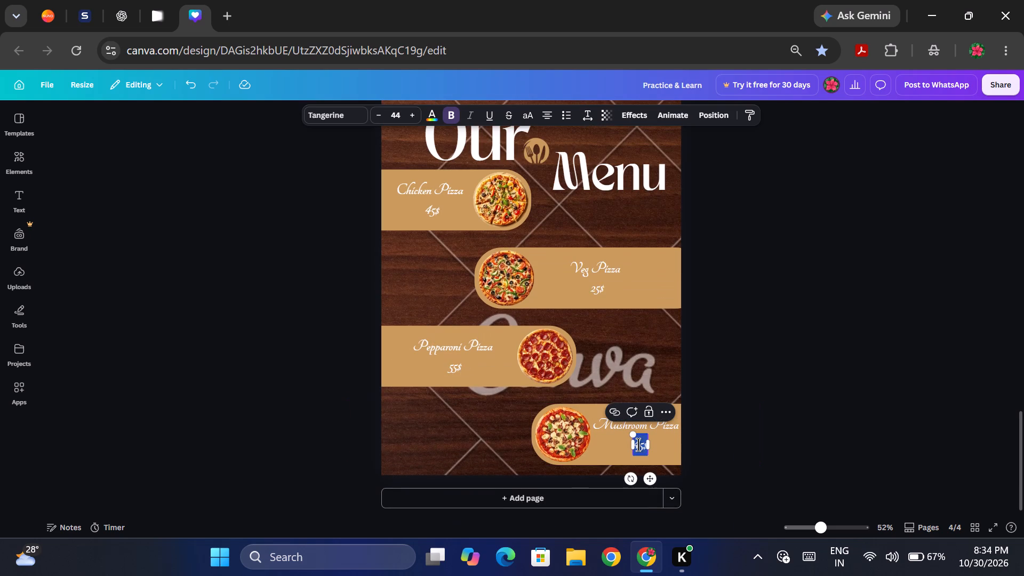
{"action": "key", "text": "BackSpace"}
{"action": "key", "text": "3"}
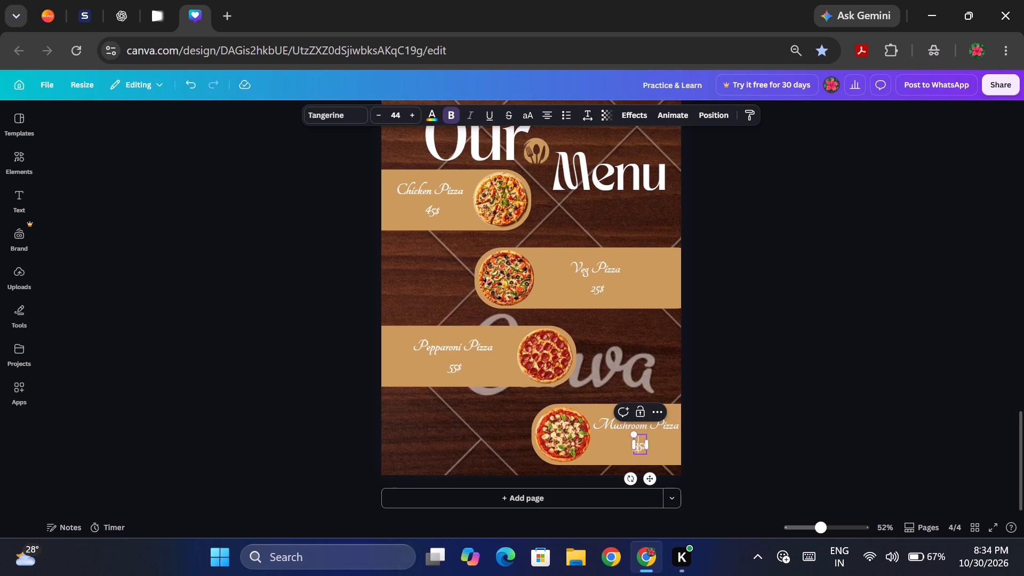
{"action": "left_click", "coordinate": [757, 445]}
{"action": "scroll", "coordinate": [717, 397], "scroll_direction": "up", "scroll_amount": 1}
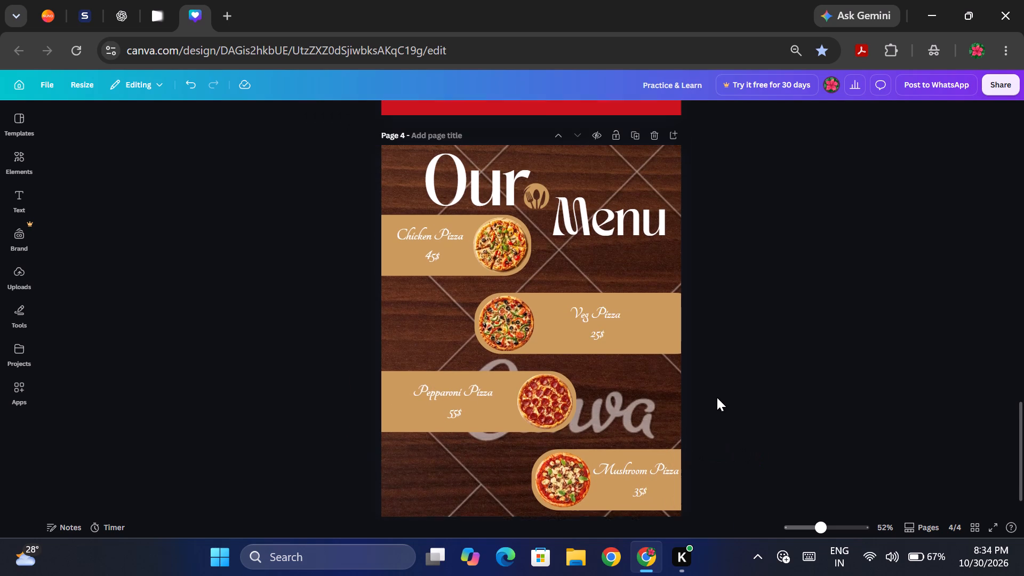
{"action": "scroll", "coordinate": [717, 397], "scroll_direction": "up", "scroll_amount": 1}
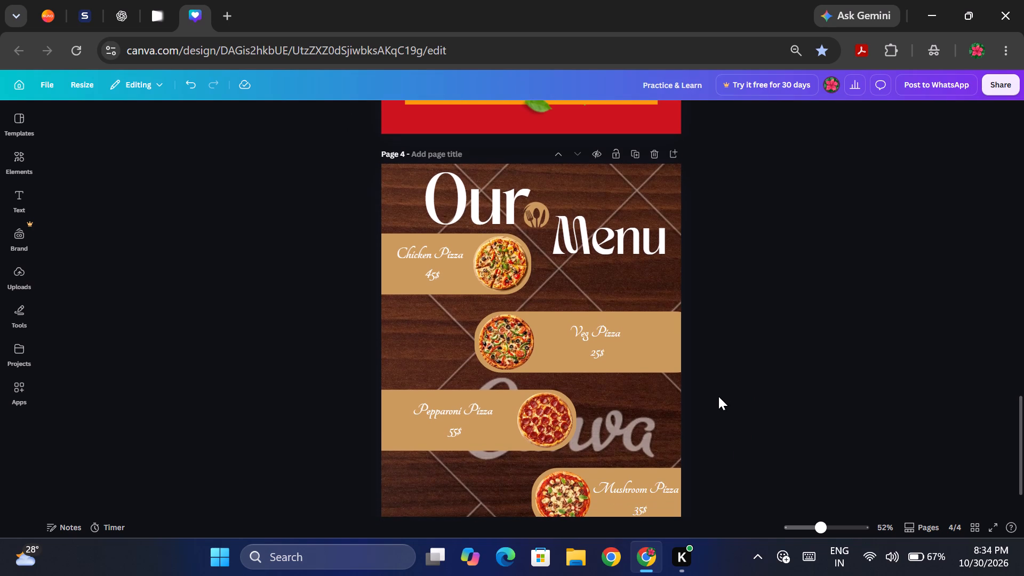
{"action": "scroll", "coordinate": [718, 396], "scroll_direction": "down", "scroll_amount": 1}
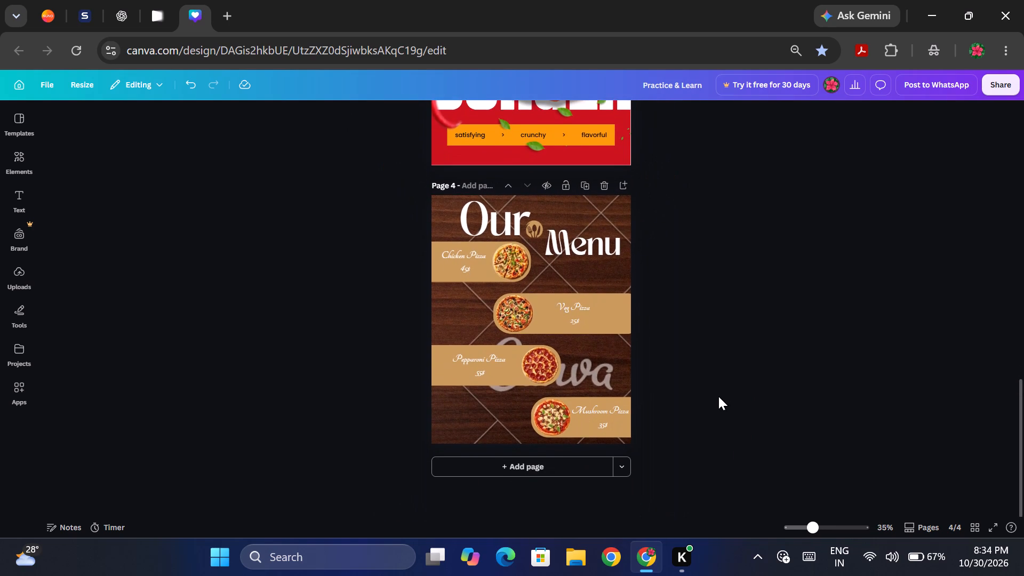